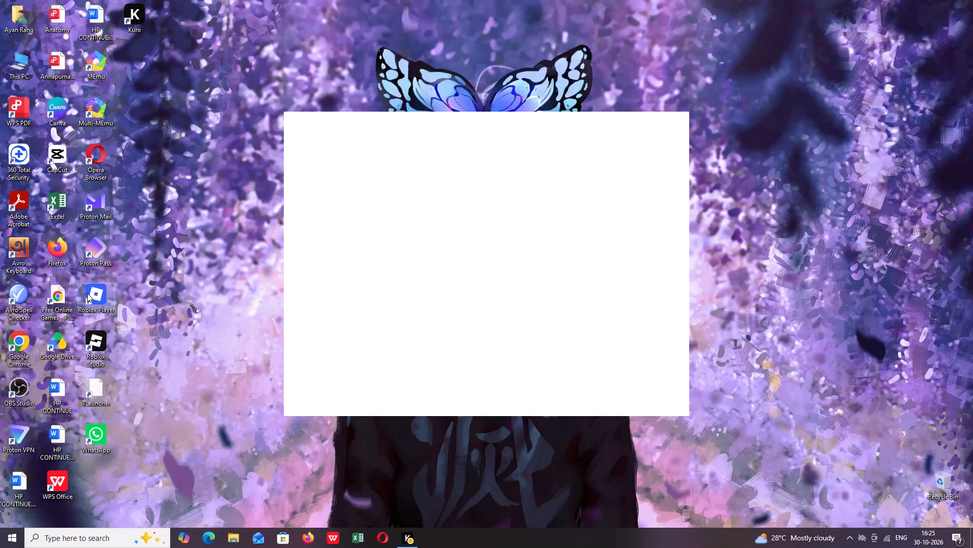
Open Canva from the desktop.
double_click(62, 105)
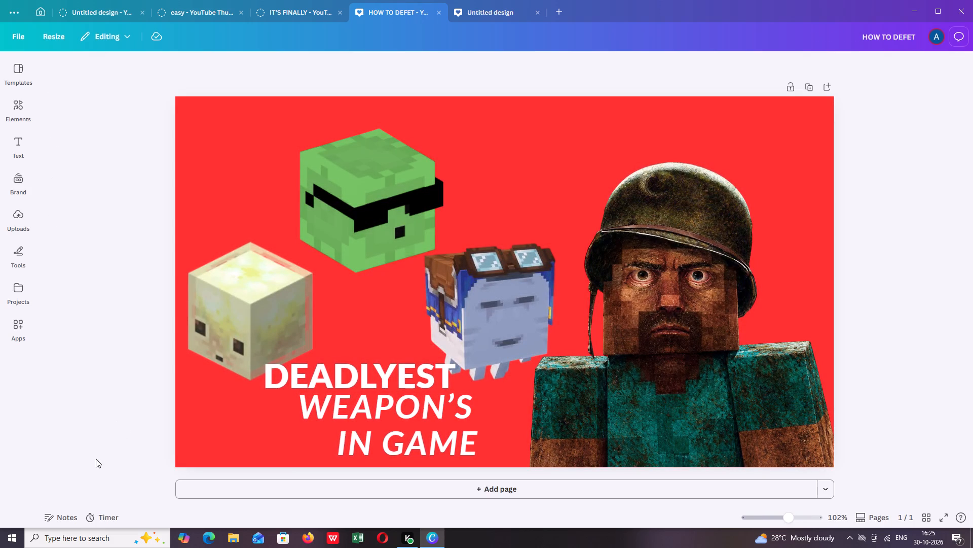
left_click(13, 546)
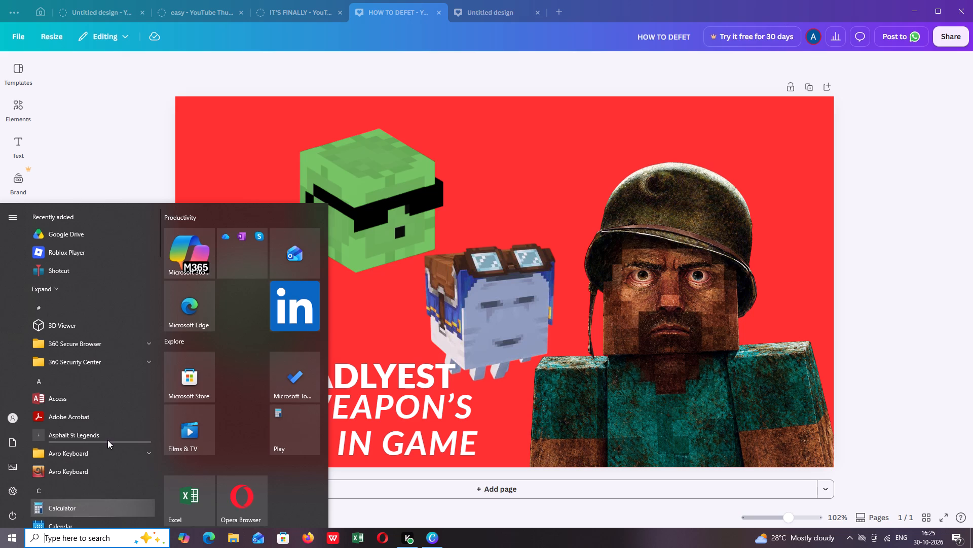
type("ch")
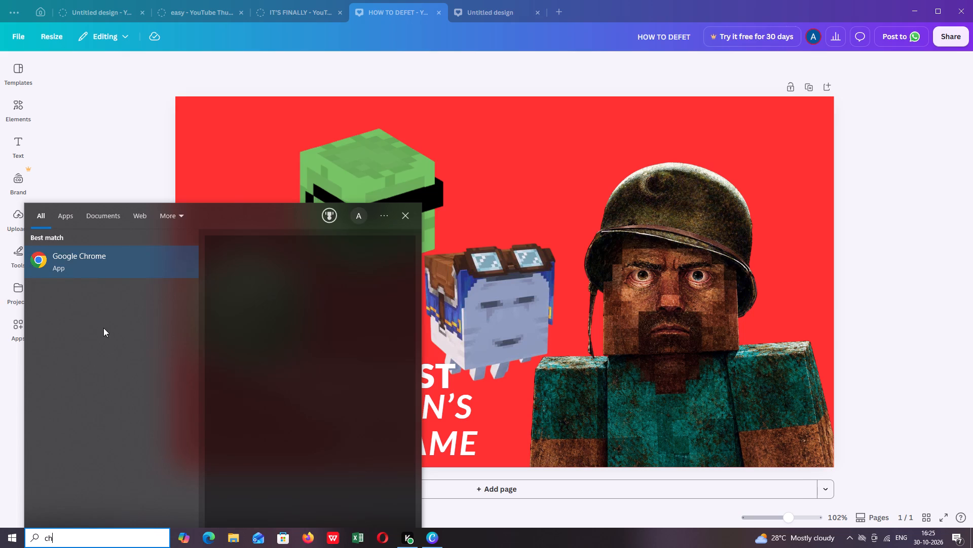
left_click(96, 257)
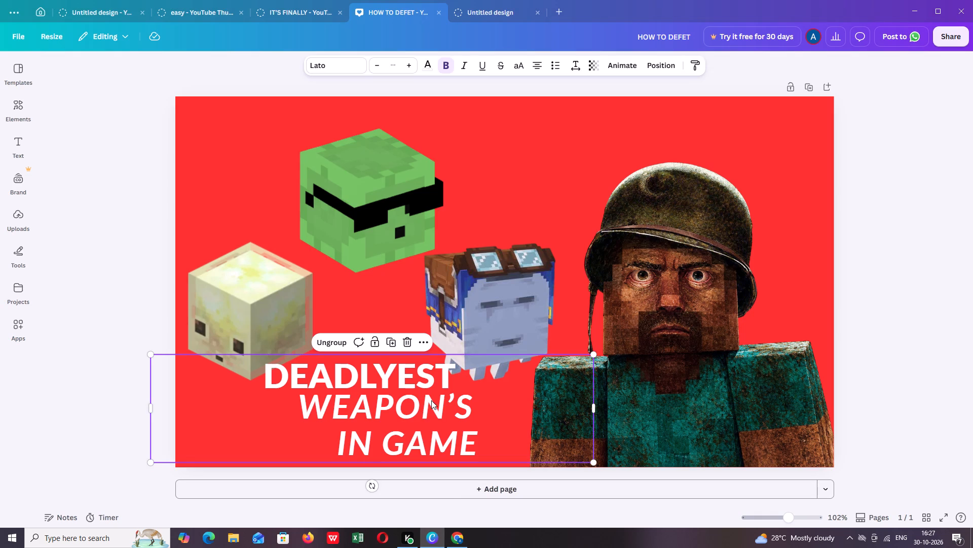
left_click(432, 400)
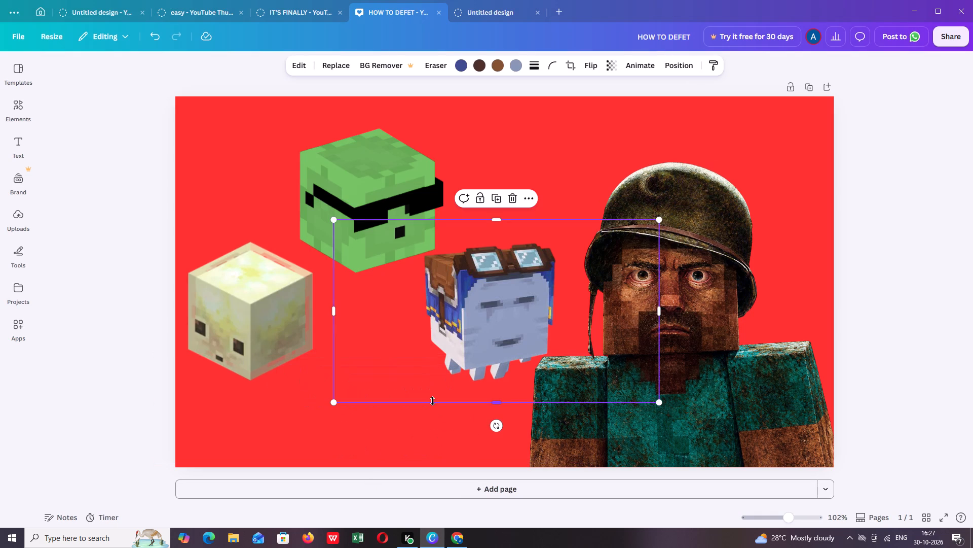
key("Delete")
left_click(241, 341)
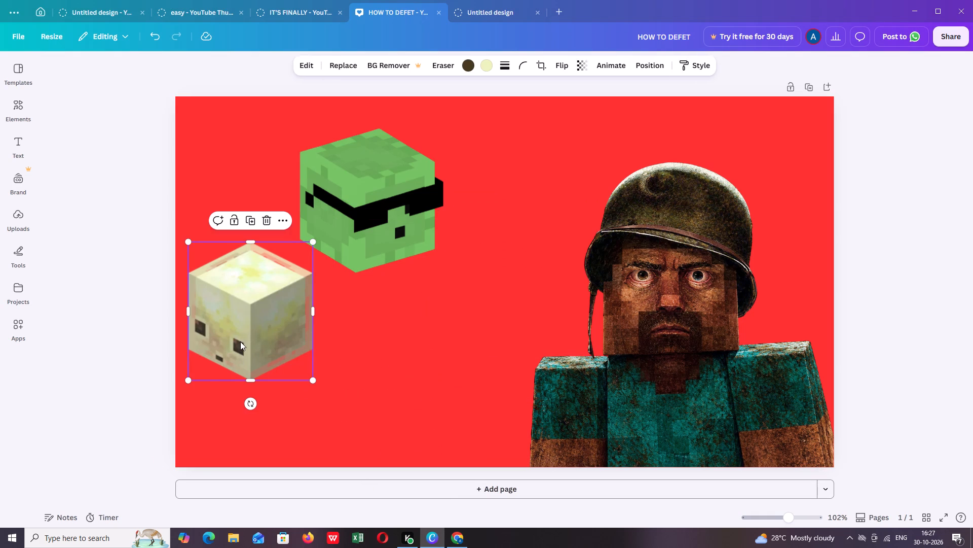
key("Delete")
left_click(349, 244)
key("Delete")
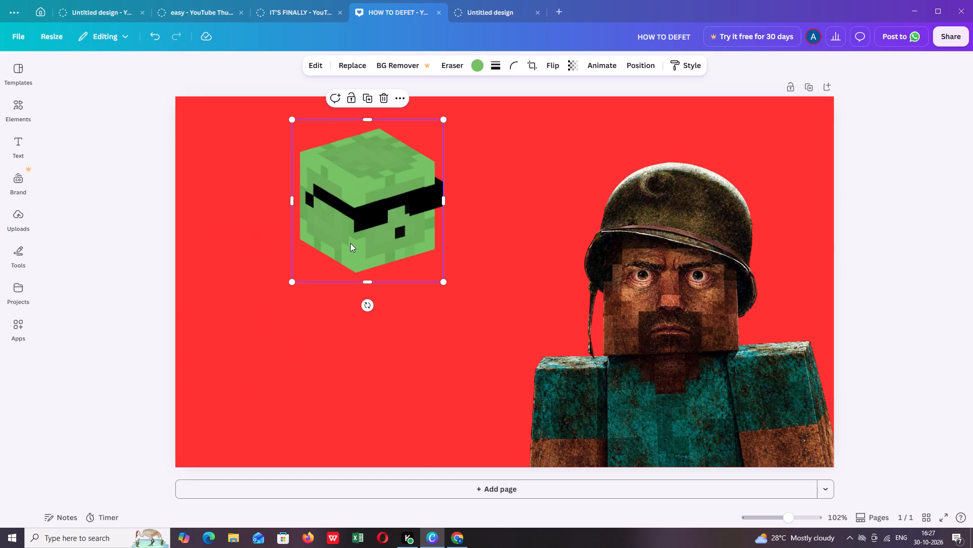
left_click(638, 283)
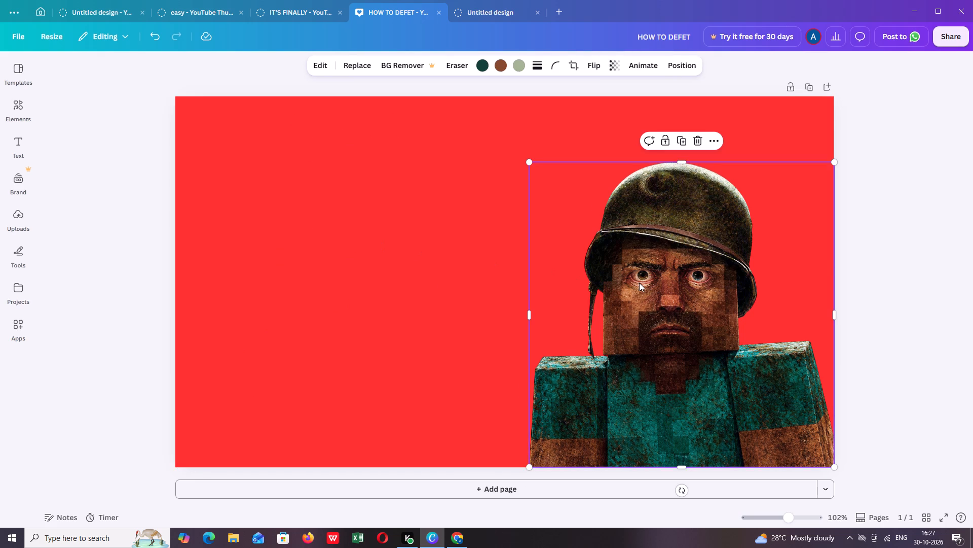
key("Delete")
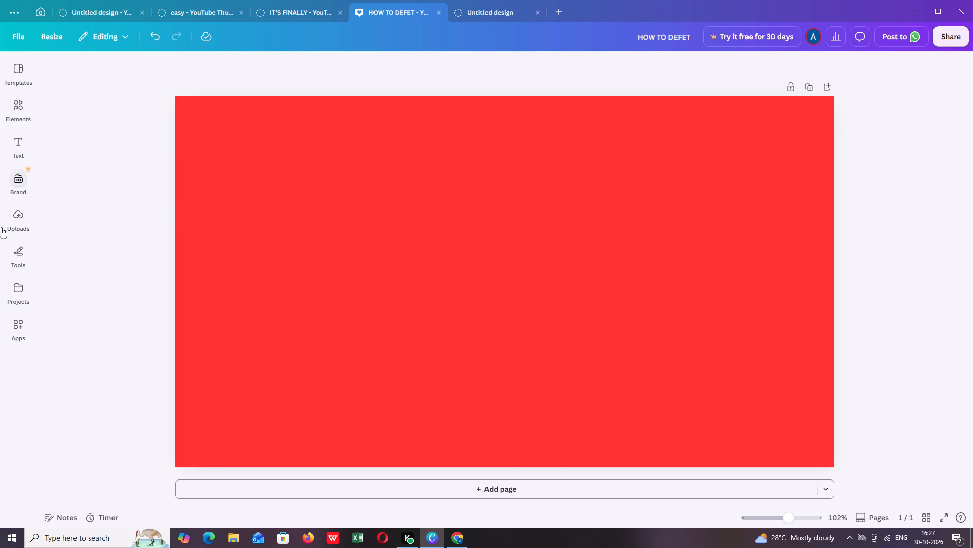
Add the uploaded grinning anime face image to the design and enlarge it along the canvas's right edge, down to the bottom.
left_click(8, 219)
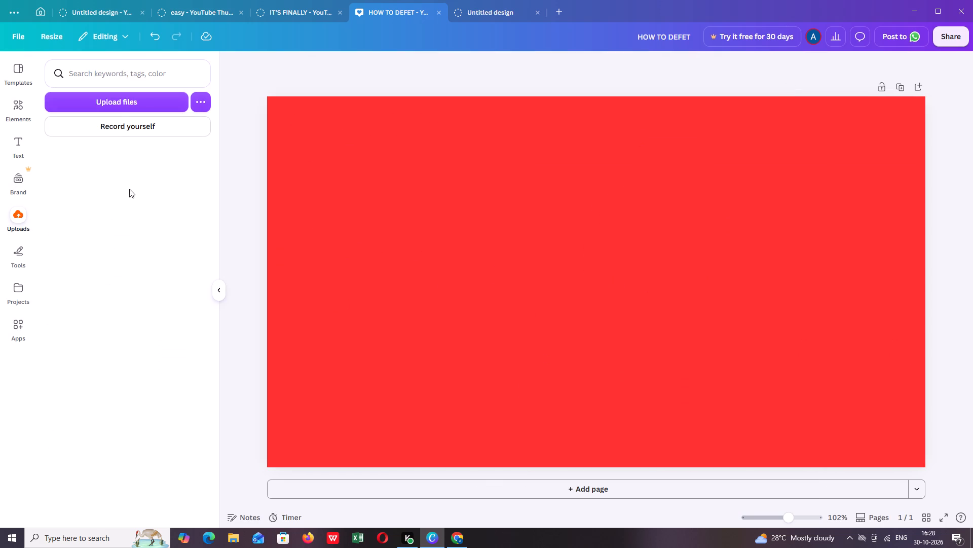
scroll(175, 322, "down", 1)
scroll(175, 323, "up", 1)
scroll(175, 323, "down", 1)
scroll(175, 326, "up", 1)
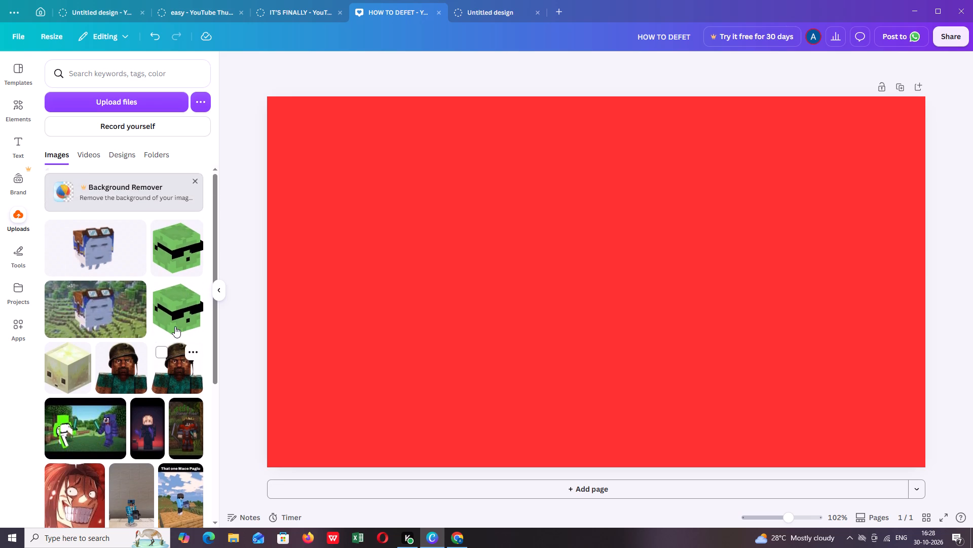
scroll(175, 326, "down", 3)
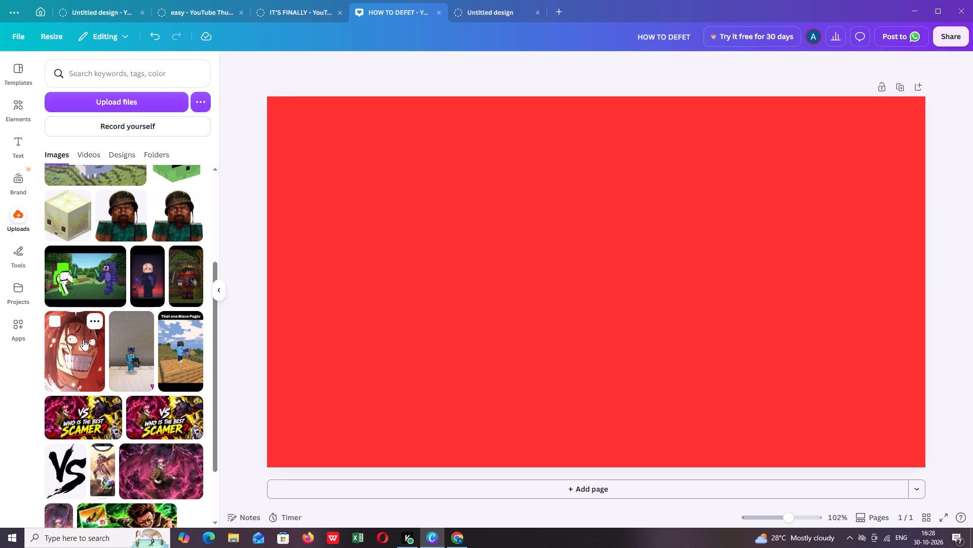
left_click(83, 339)
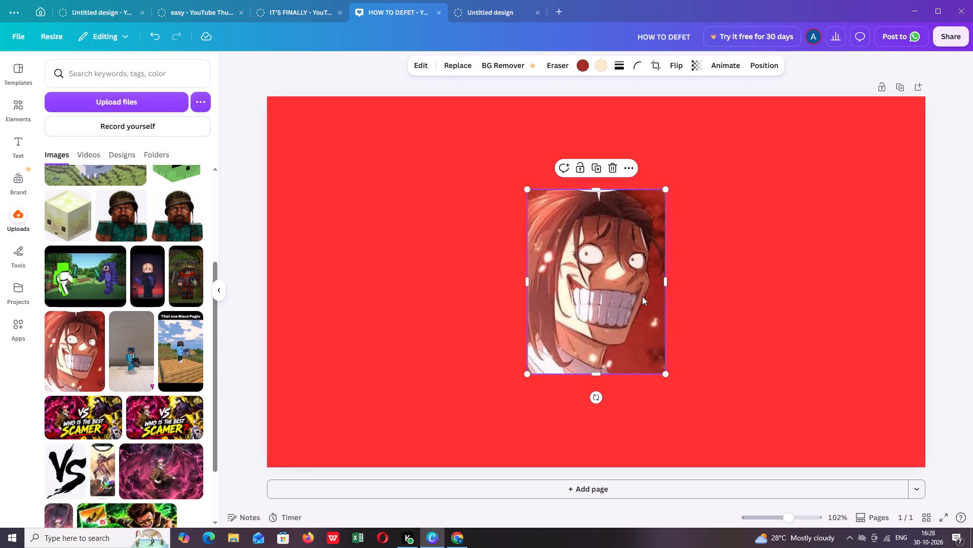
left_click_drag(642, 296, 842, 297)
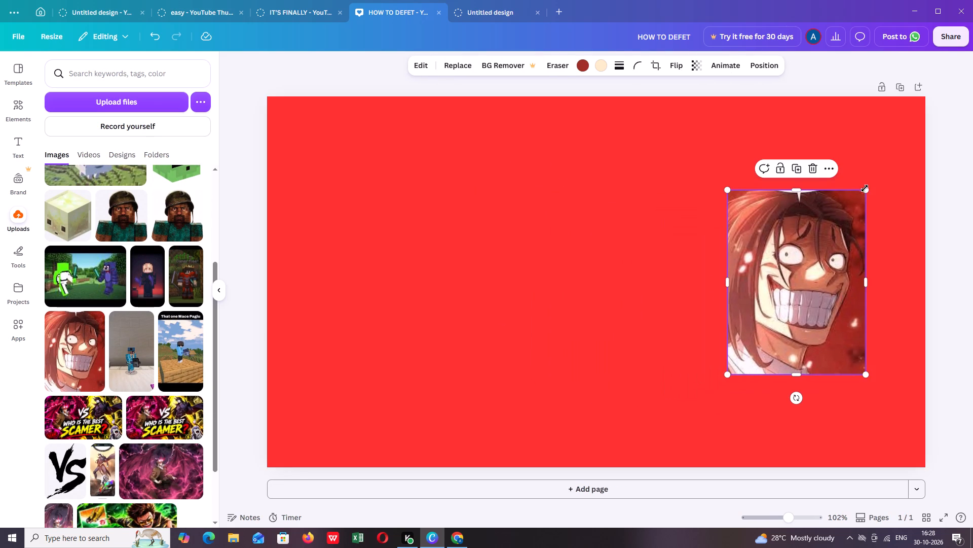
left_click_drag(865, 189, 880, 174)
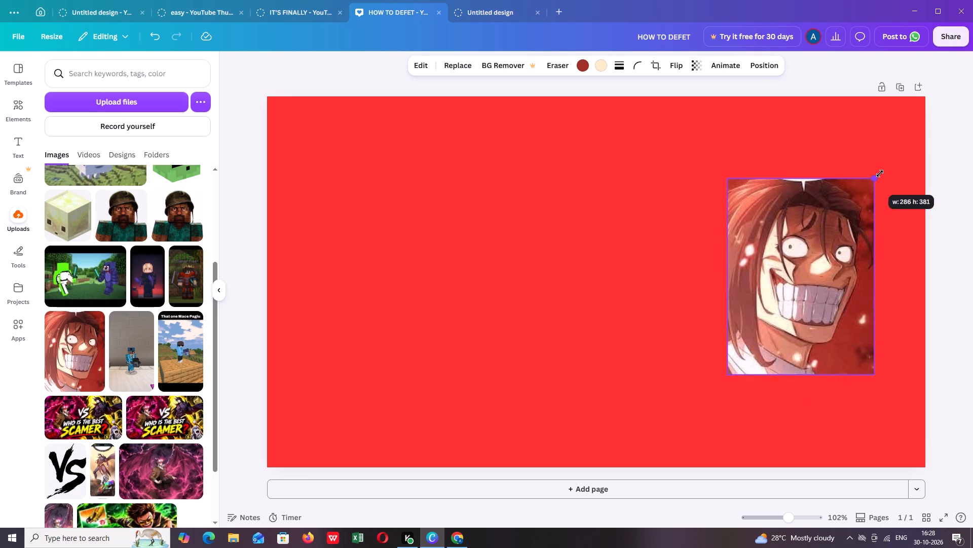
left_click_drag(880, 174, 923, 147)
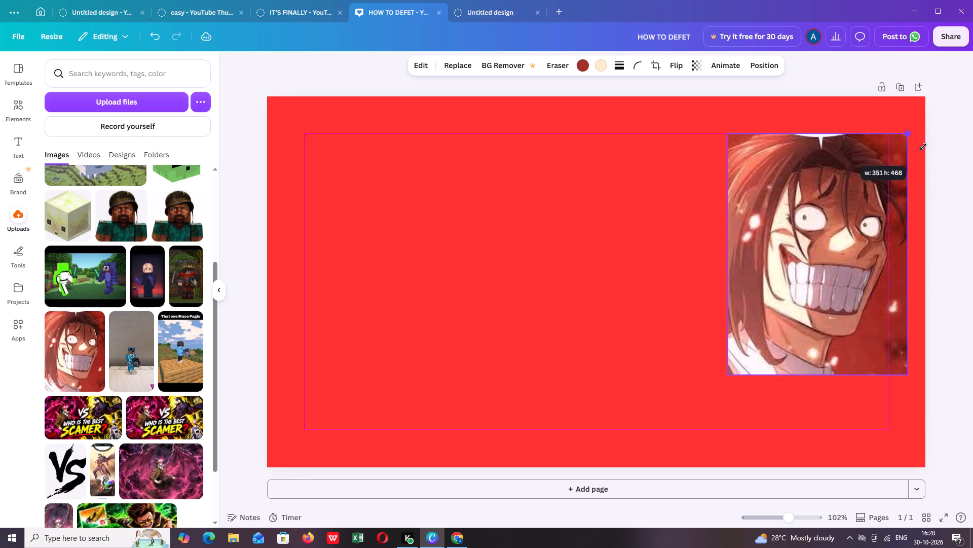
left_click_drag(923, 147, 928, 108)
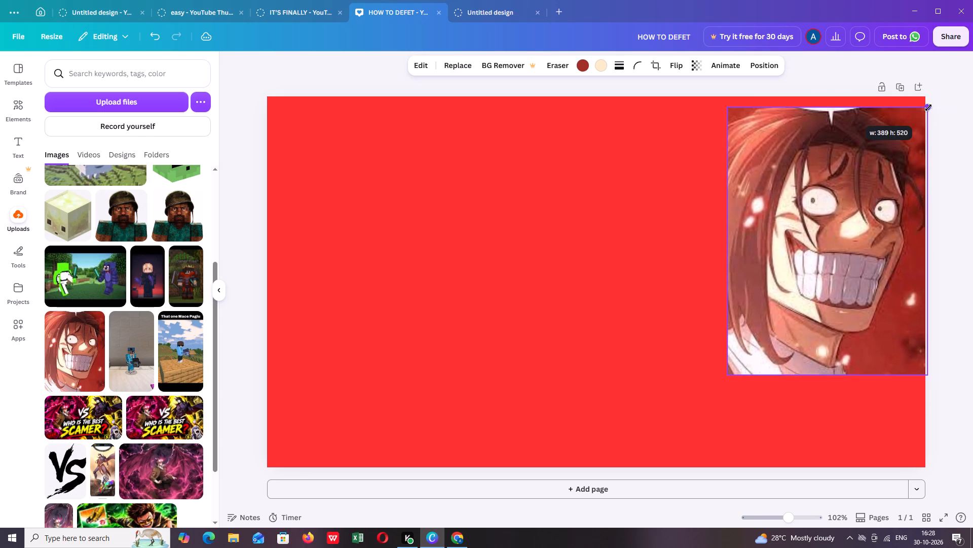
left_click_drag(928, 108, 926, 110)
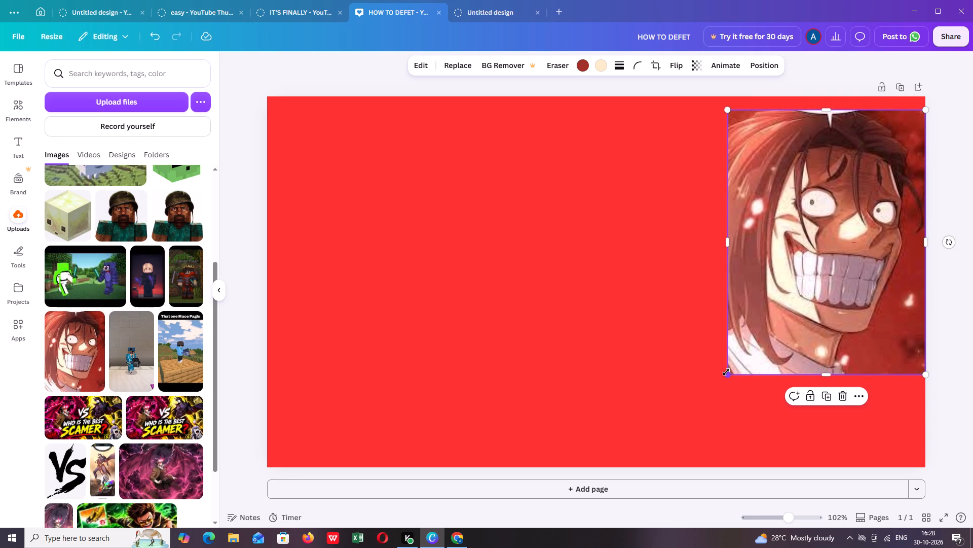
left_click_drag(726, 372, 639, 450)
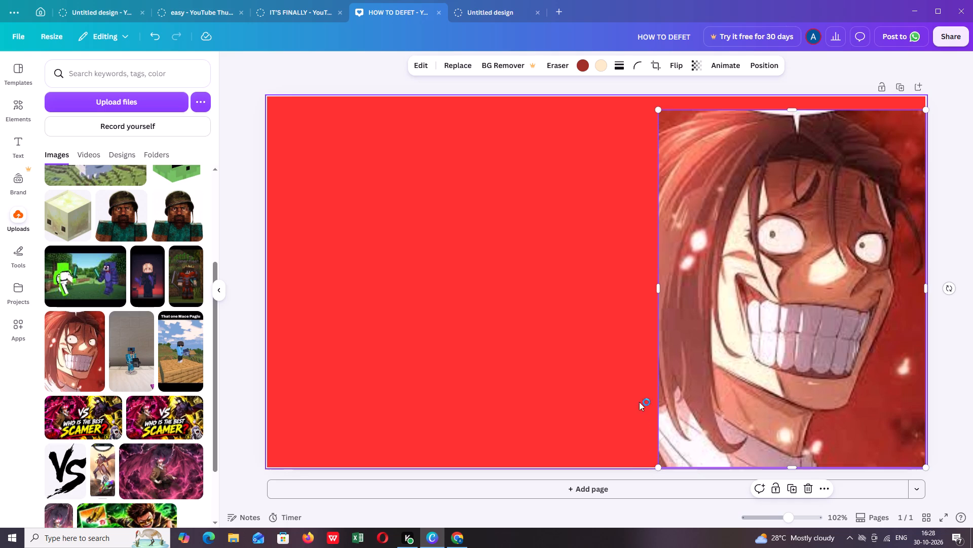
Flip the grinning face image horizontally and extend its top edge to the top of the canvas.
left_click(672, 67)
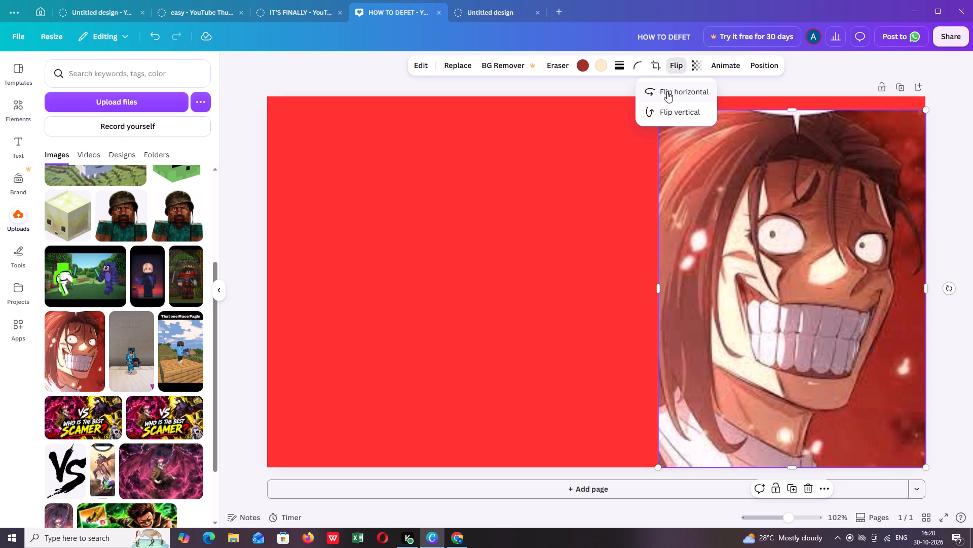
left_click(667, 91)
left_click_drag(789, 108, 790, 94)
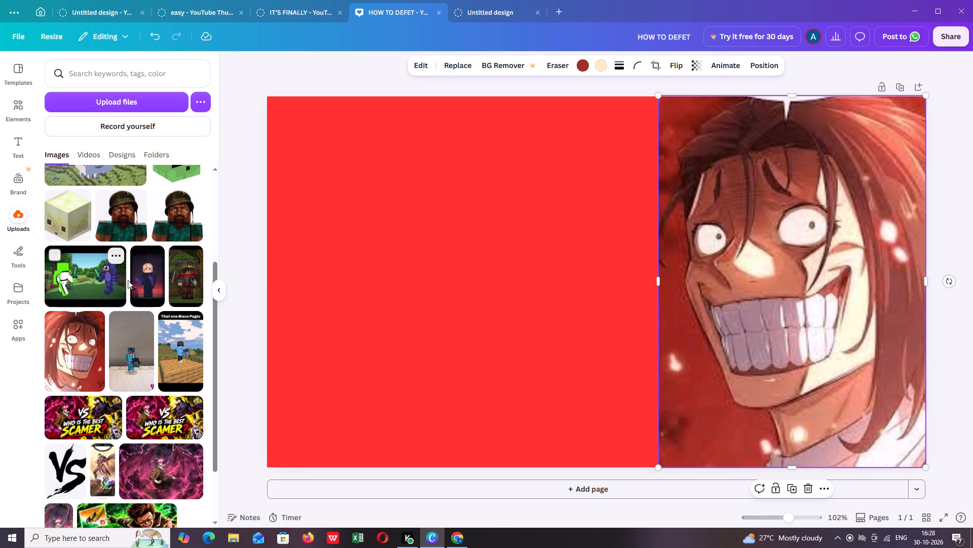
Add the uploaded Gamerfleet character image to the left half of the canvas and crop off its top and bottom black bars.
left_click(186, 280)
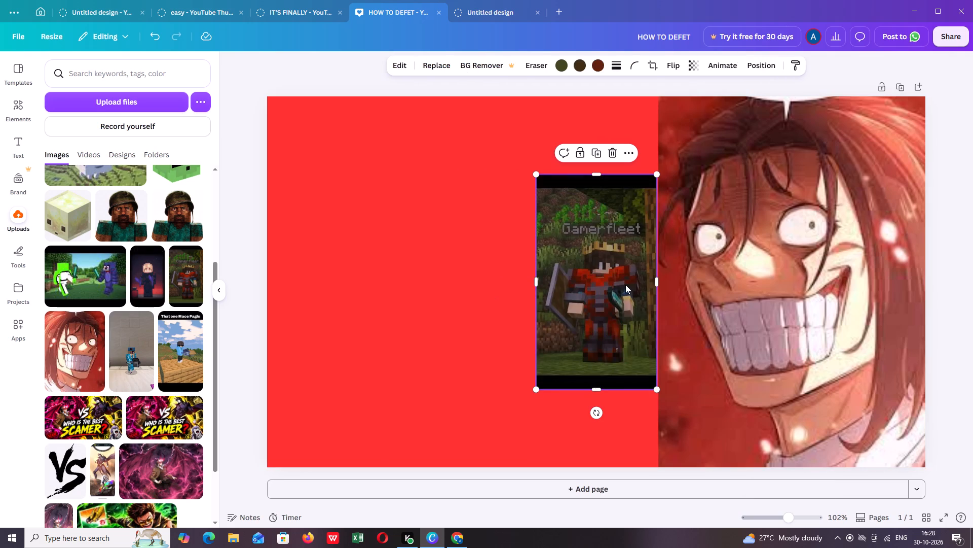
left_click_drag(625, 285, 456, 271)
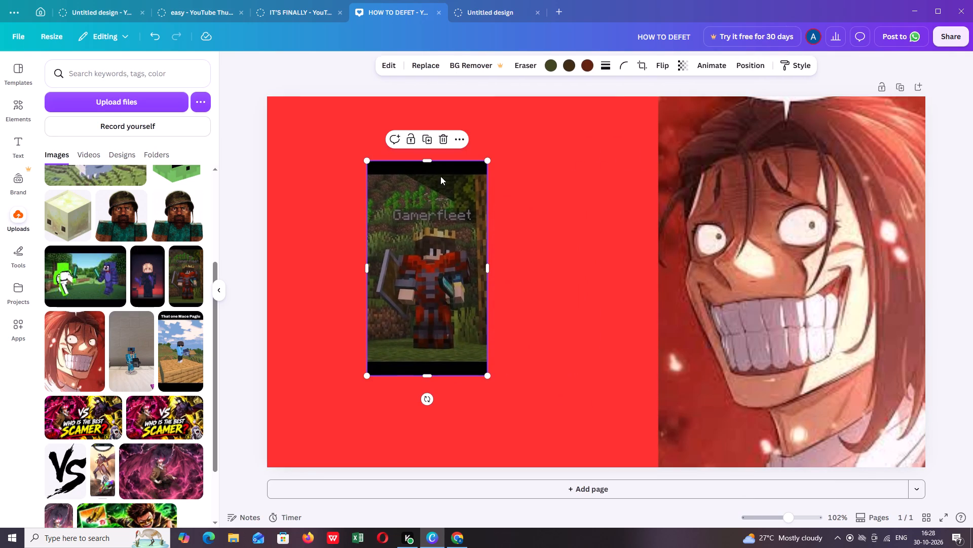
left_click(647, 62)
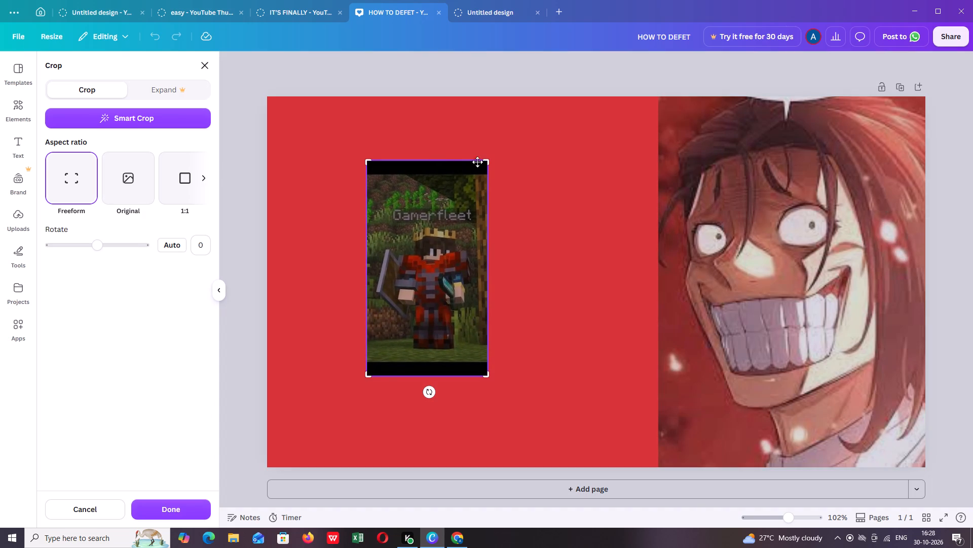
left_click_drag(490, 161, 489, 174)
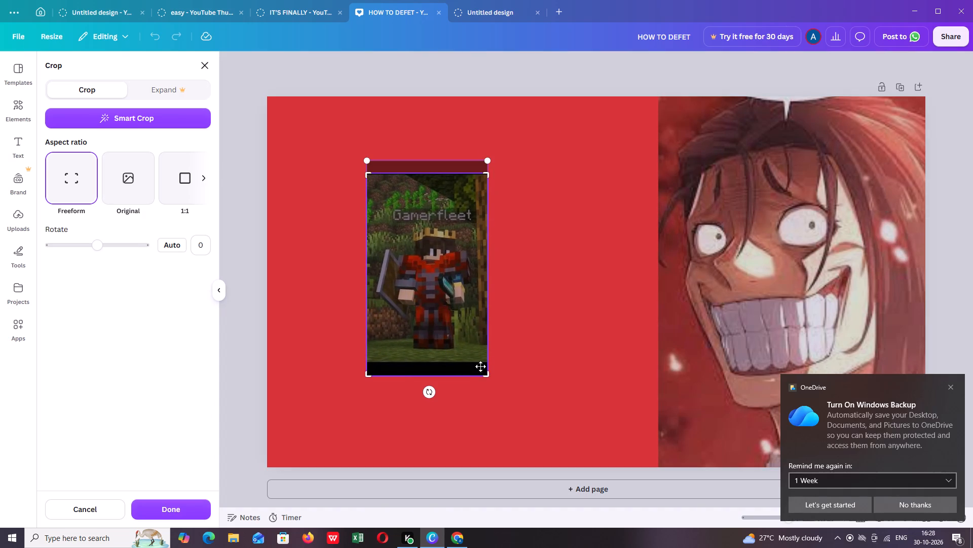
left_click_drag(490, 379, 493, 361)
left_click(539, 320)
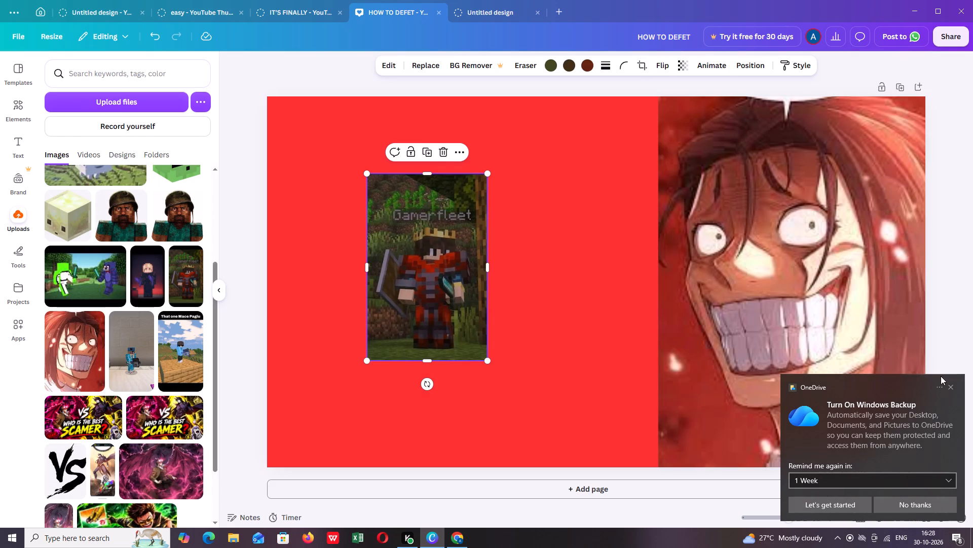
Move the Gamerfleet image further left on the canvas, shrink it slightly and rotate it to about -5°.
left_click(949, 385)
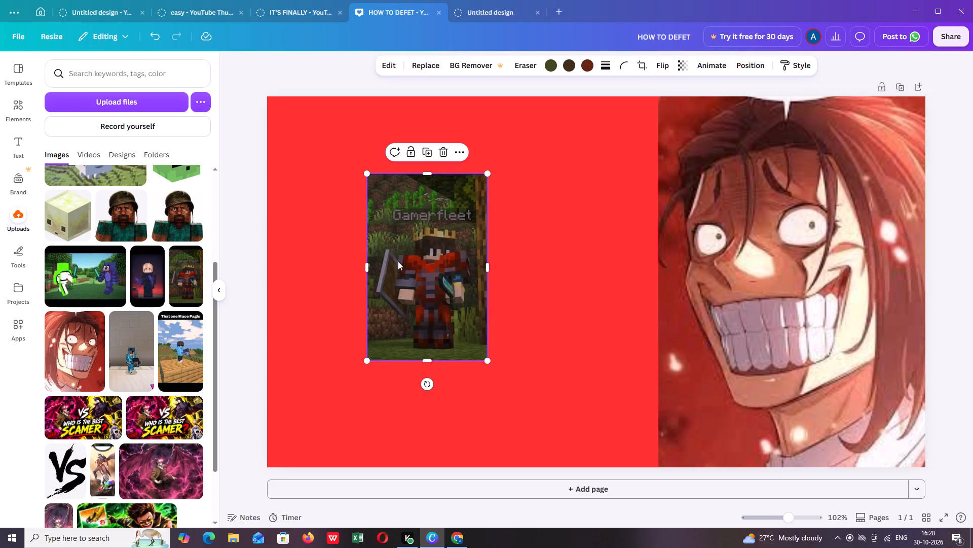
left_click_drag(398, 261, 339, 260)
left_click_drag(426, 173, 404, 183)
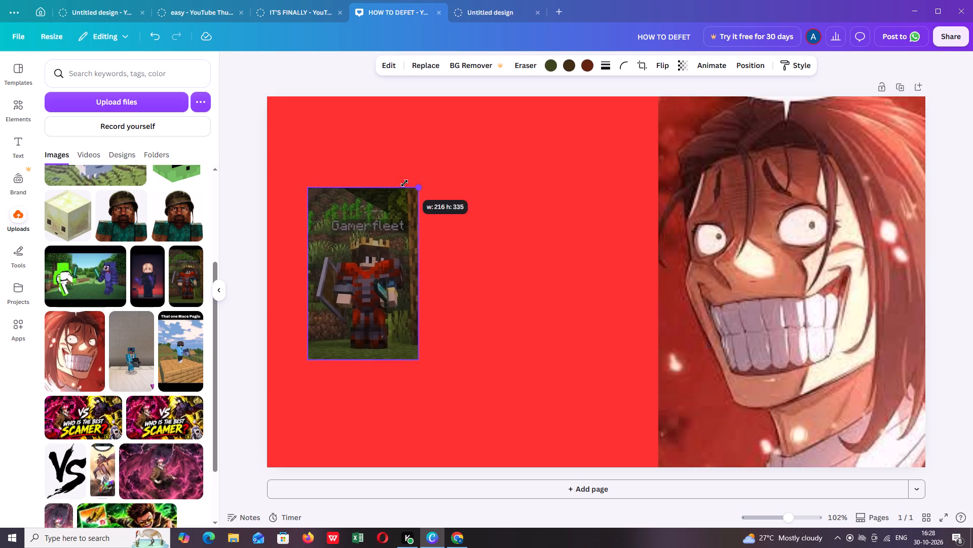
left_click_drag(404, 183, 393, 194)
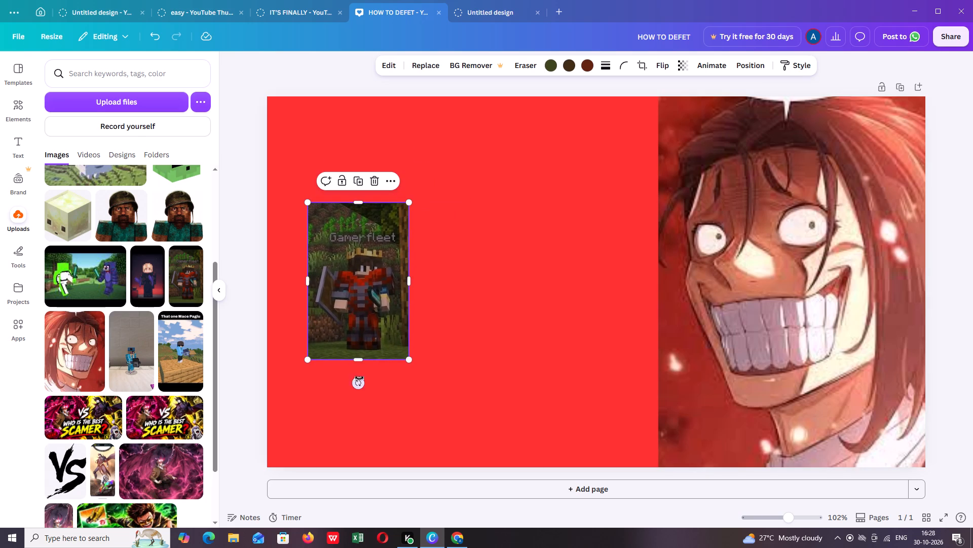
left_click_drag(360, 381, 368, 377)
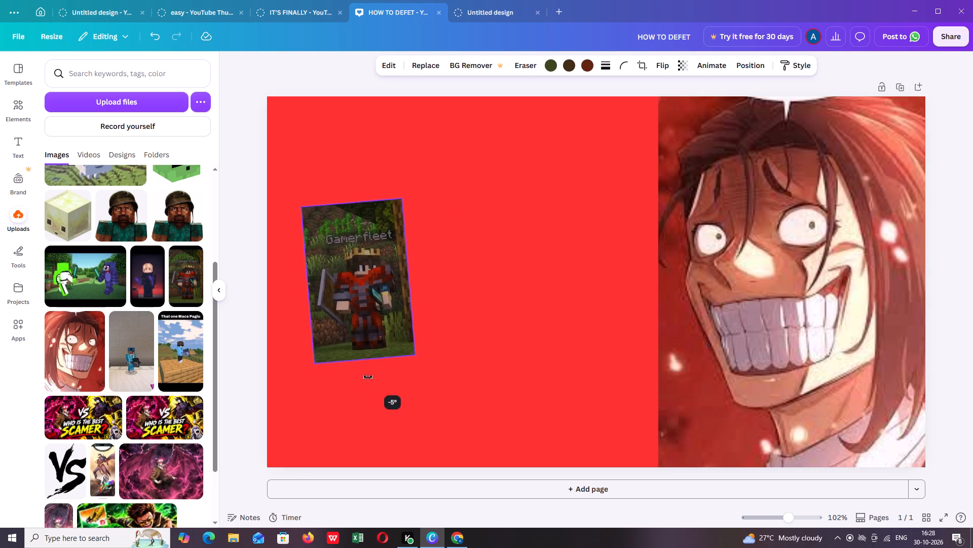
left_click_drag(359, 316, 352, 304)
Add the uploaded blond Minecraft character image beside the face and crop off its top and bottom black bars.
left_click(139, 276)
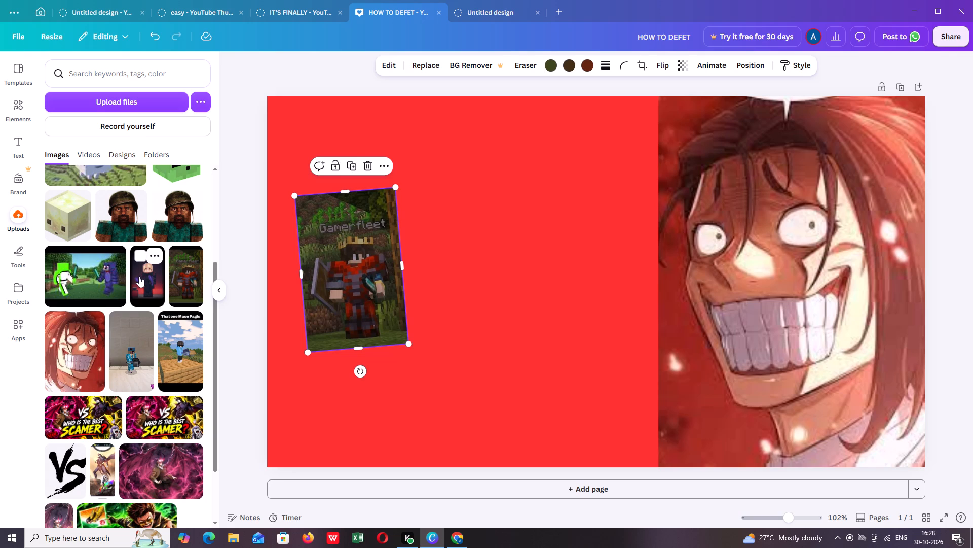
left_click_drag(569, 279, 559, 272)
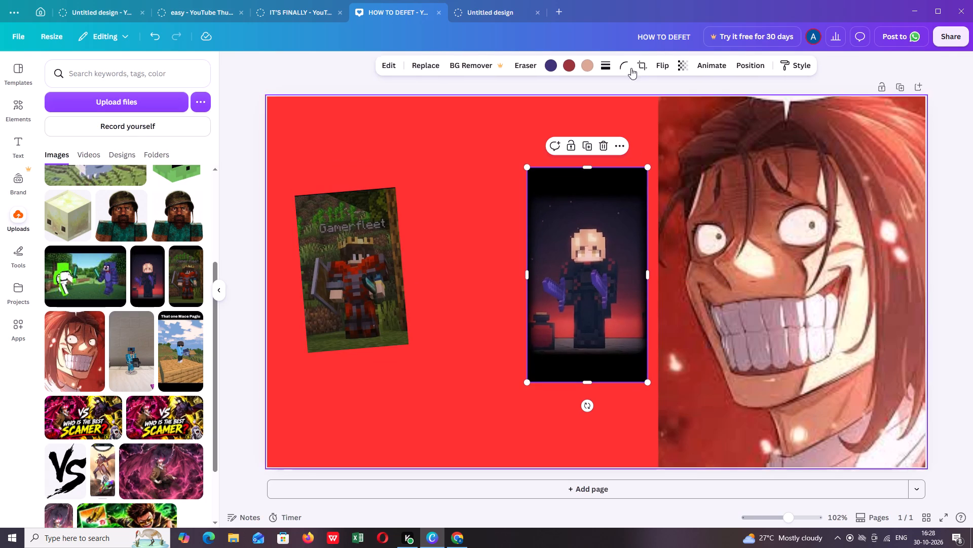
left_click(643, 71)
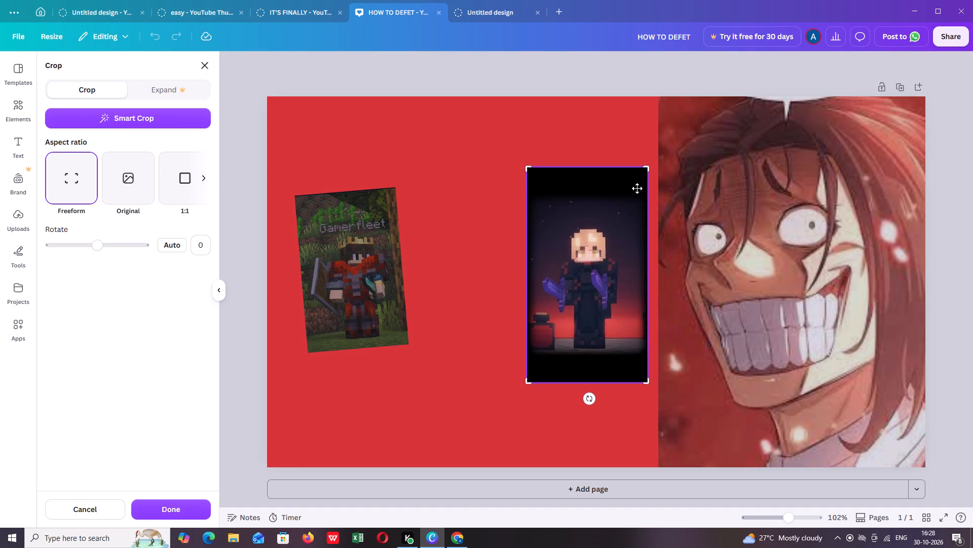
left_click_drag(648, 168, 650, 199)
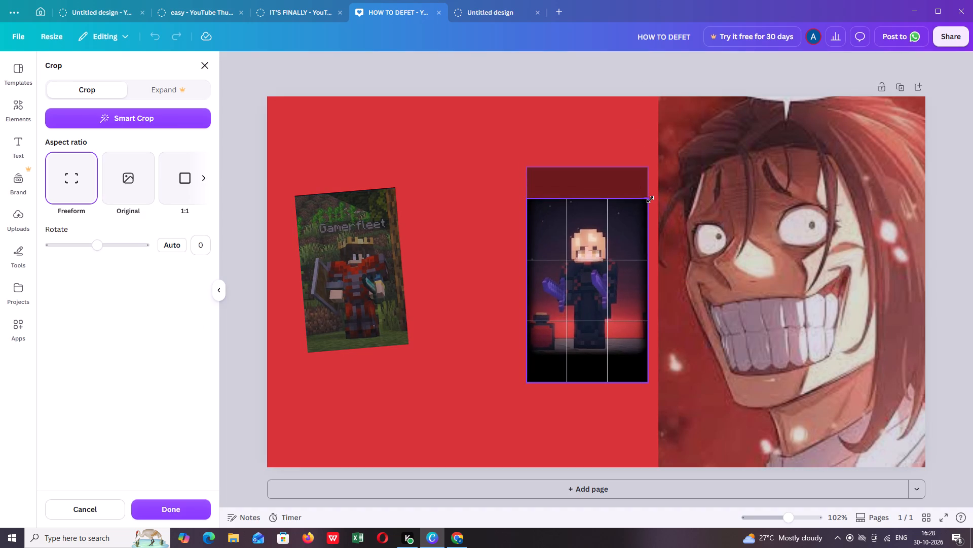
left_click_drag(650, 199, 651, 200)
left_click_drag(643, 383, 644, 382)
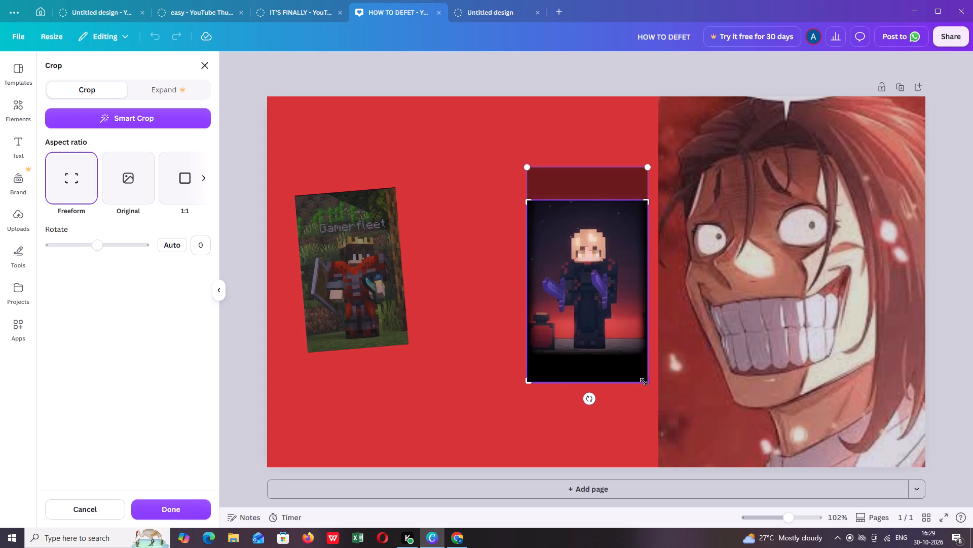
left_click_drag(644, 382, 644, 354)
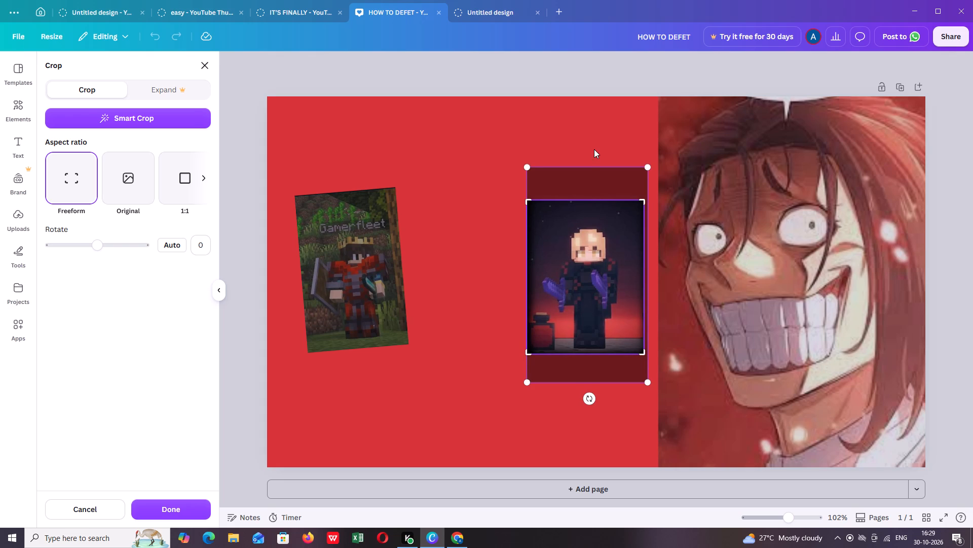
left_click(593, 147)
Shift the blond character image up, enlarge it to about 235 × 308, and trim both its side edges with a freeform crop.
left_click_drag(601, 266, 600, 250)
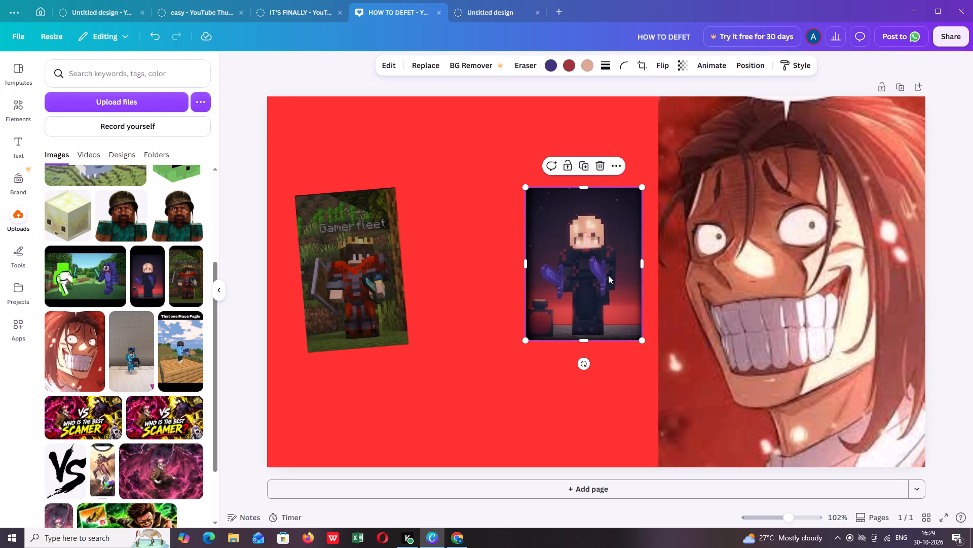
left_click_drag(525, 337, 523, 345)
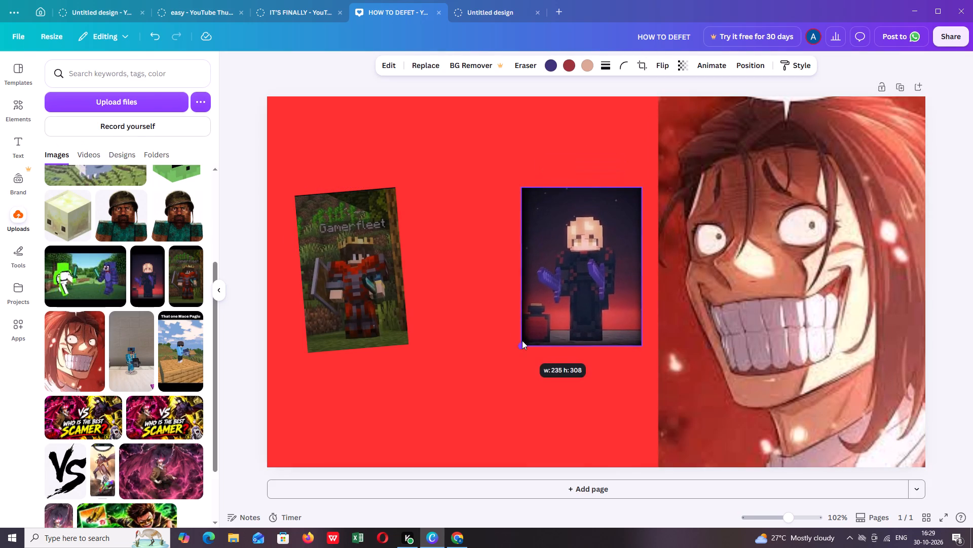
left_click(637, 62)
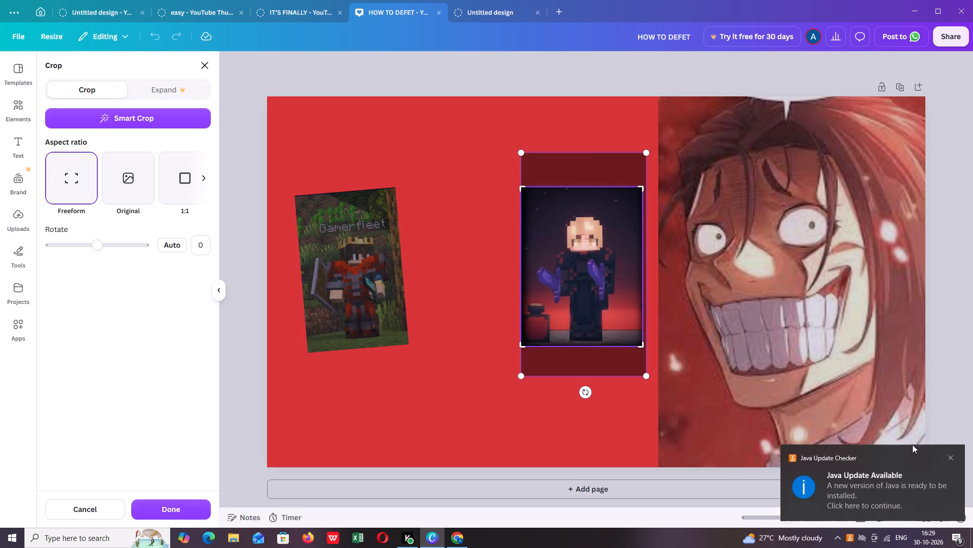
left_click(950, 455)
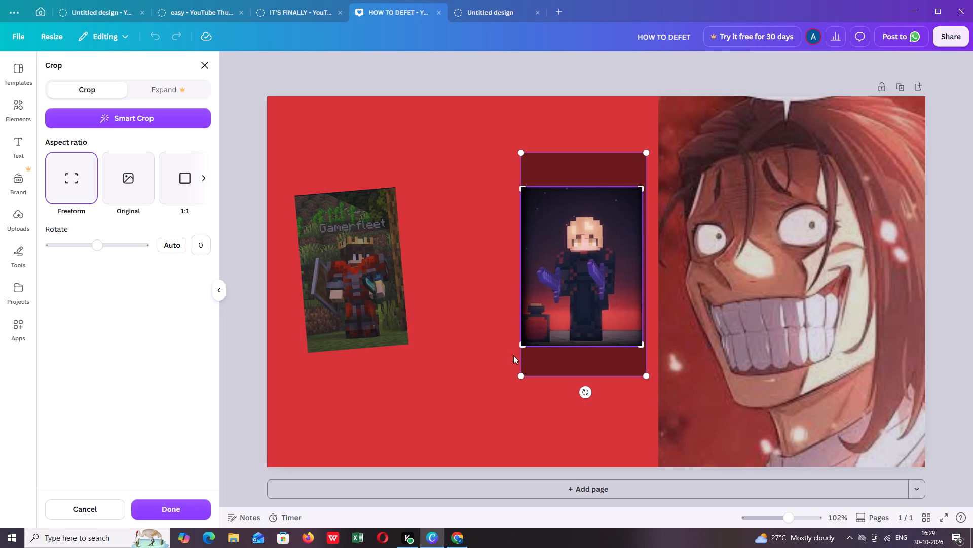
left_click_drag(523, 349, 527, 349)
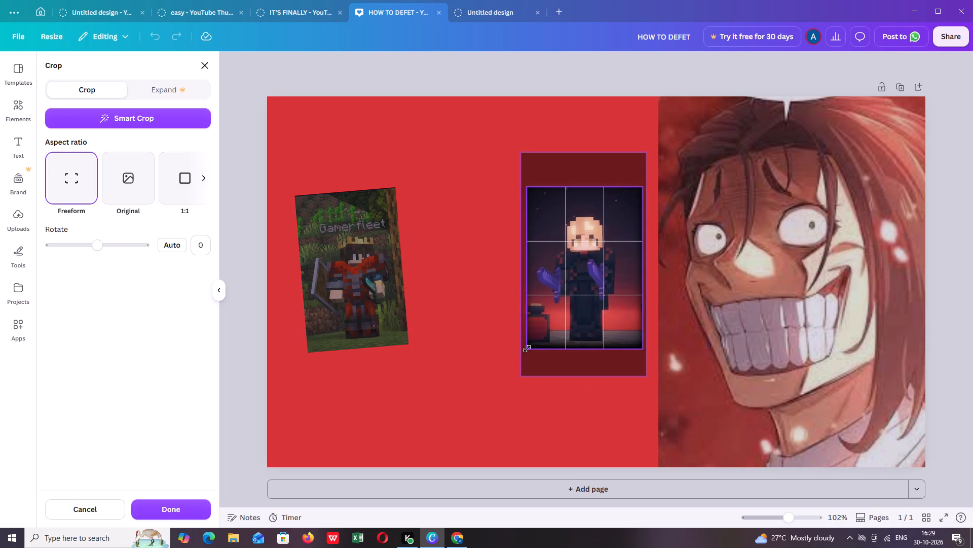
left_click_drag(527, 349, 532, 349)
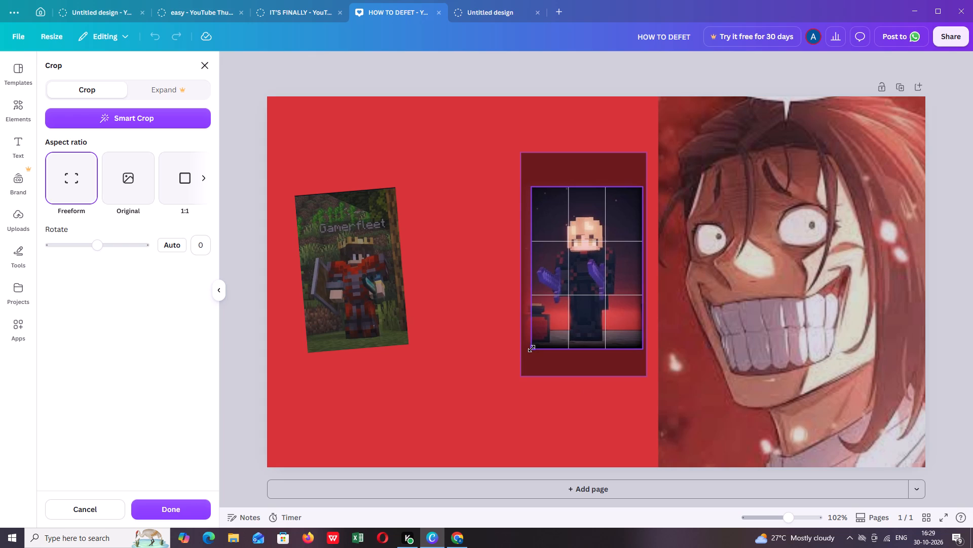
left_click_drag(532, 349, 532, 349)
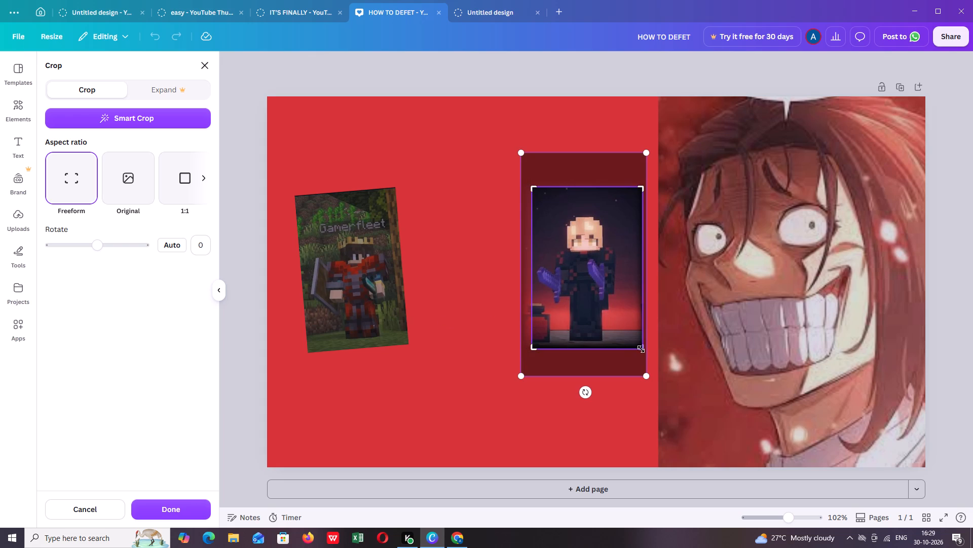
left_click_drag(643, 350, 638, 350)
left_click(477, 200)
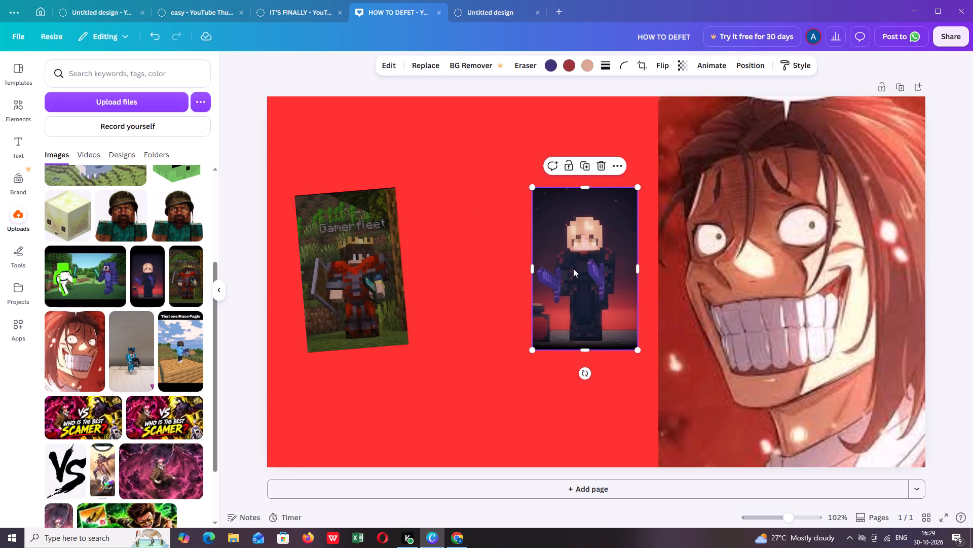
Rotate the blond character image a few degrees clockwise so it tilts opposite to the Gamerfleet image.
left_click_drag(584, 372, 571, 374)
left_click(625, 353)
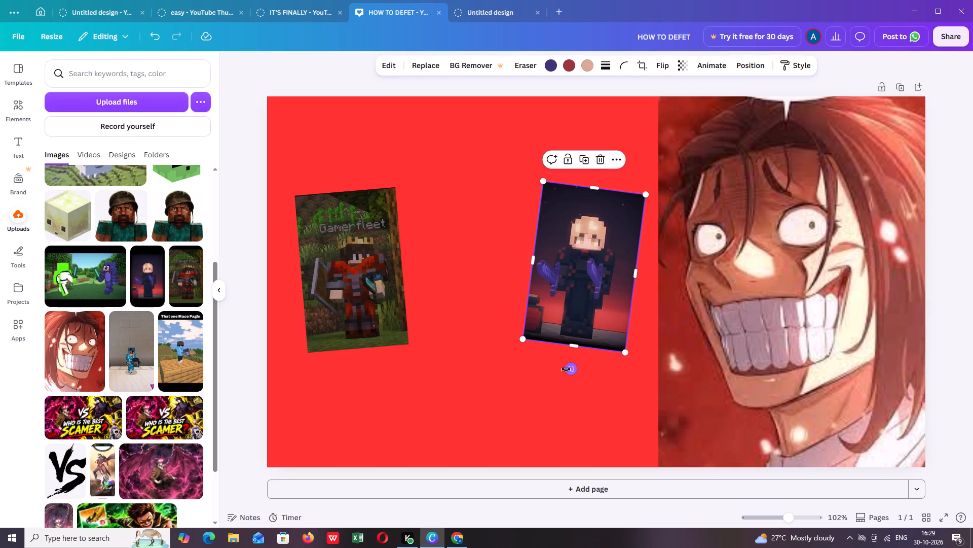
left_click_drag(566, 369, 572, 369)
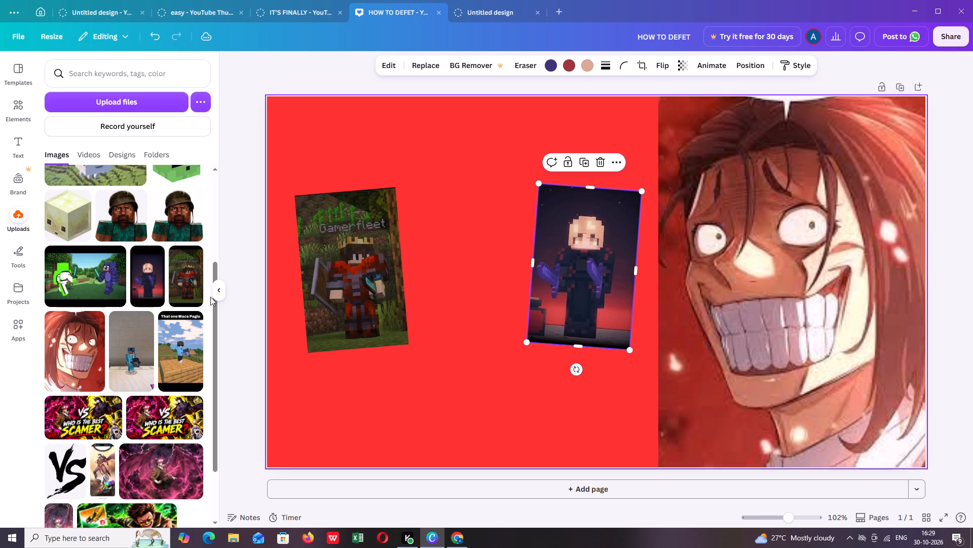
Add the uploaded image of two fighting Minecraft characters and freeform-crop it to only the green character, without the black bars.
left_click(94, 287)
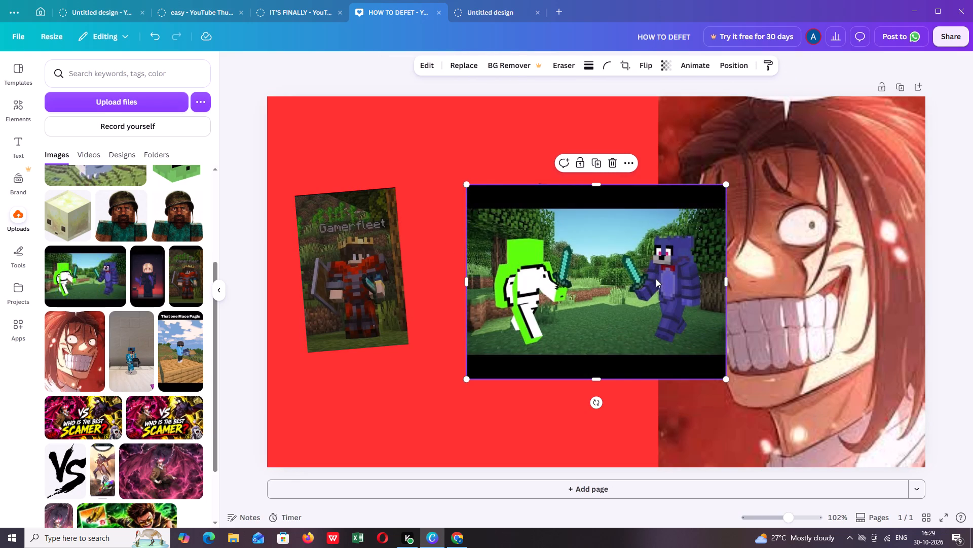
left_click(653, 64)
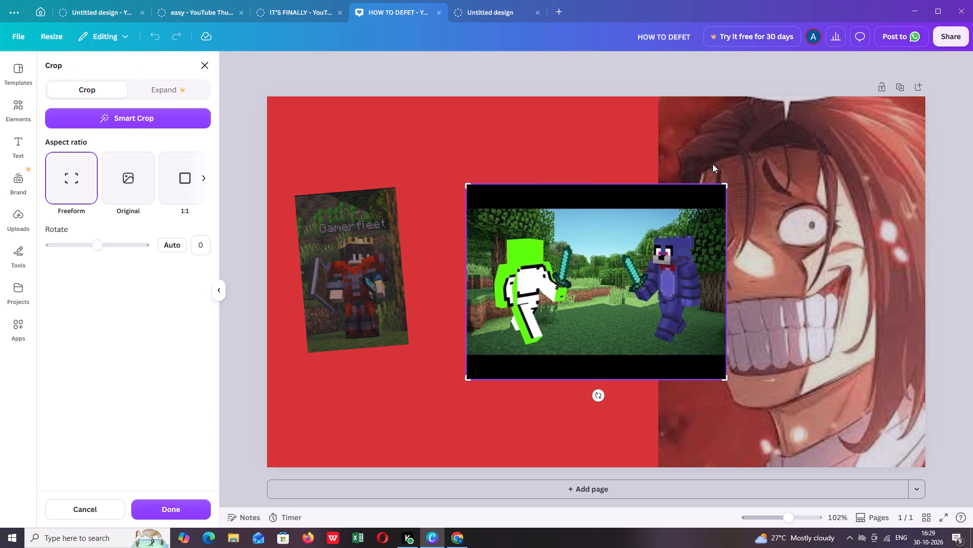
left_click_drag(728, 188, 600, 203)
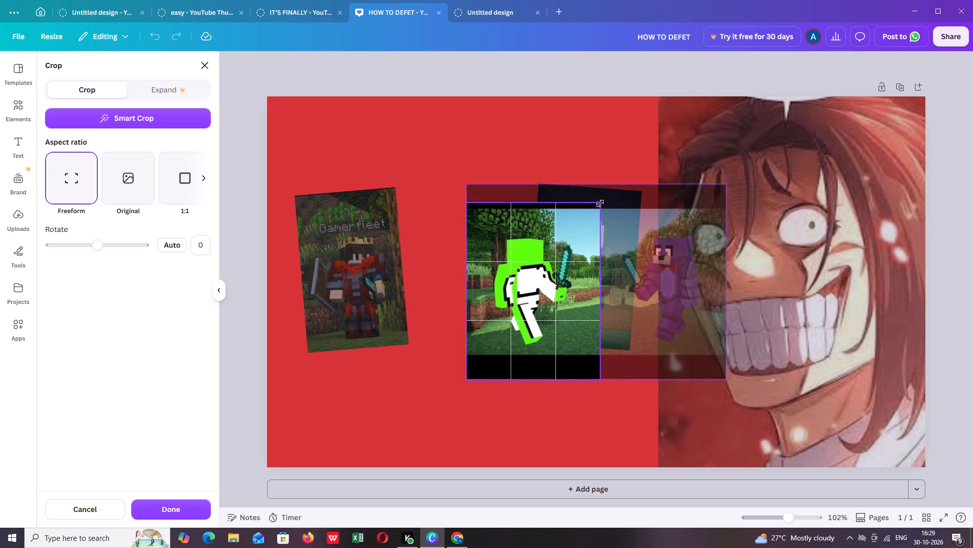
left_click_drag(600, 203, 585, 213)
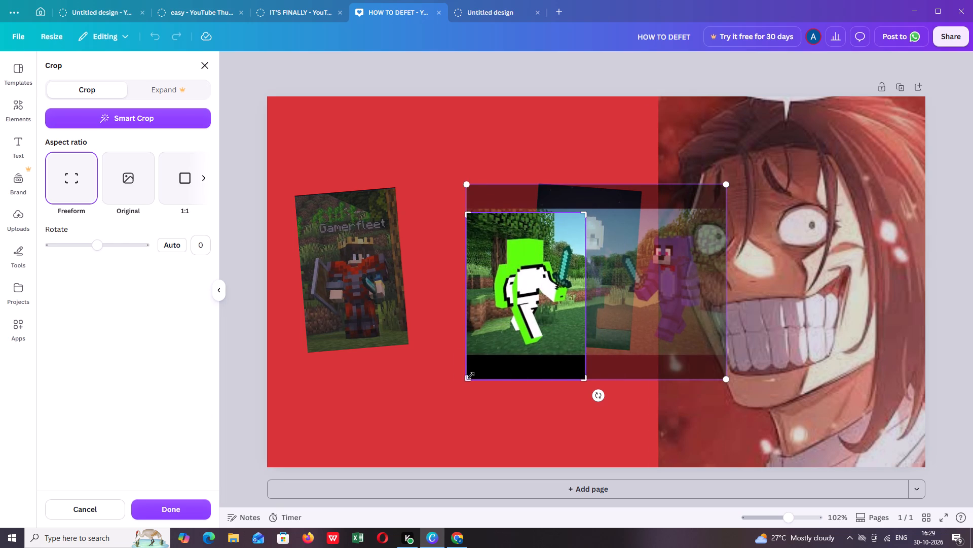
left_click_drag(468, 378, 483, 353)
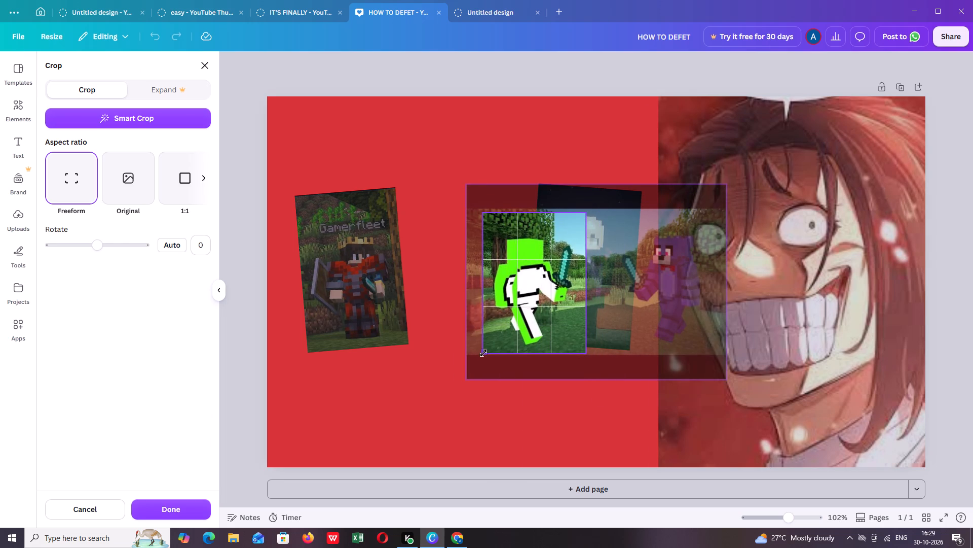
left_click_drag(483, 353, 485, 353)
left_click_drag(582, 350, 582, 351)
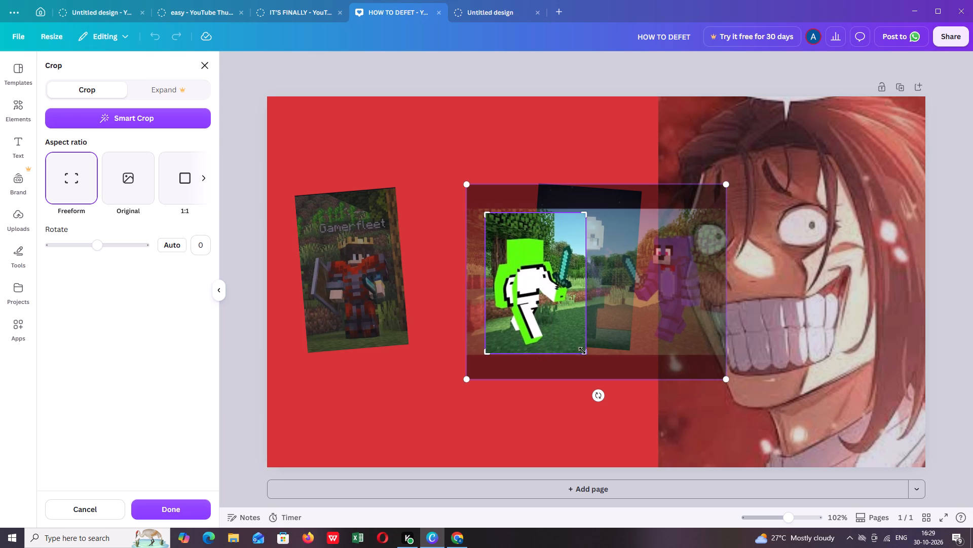
left_click_drag(582, 351, 576, 354)
left_click_drag(573, 215, 574, 213)
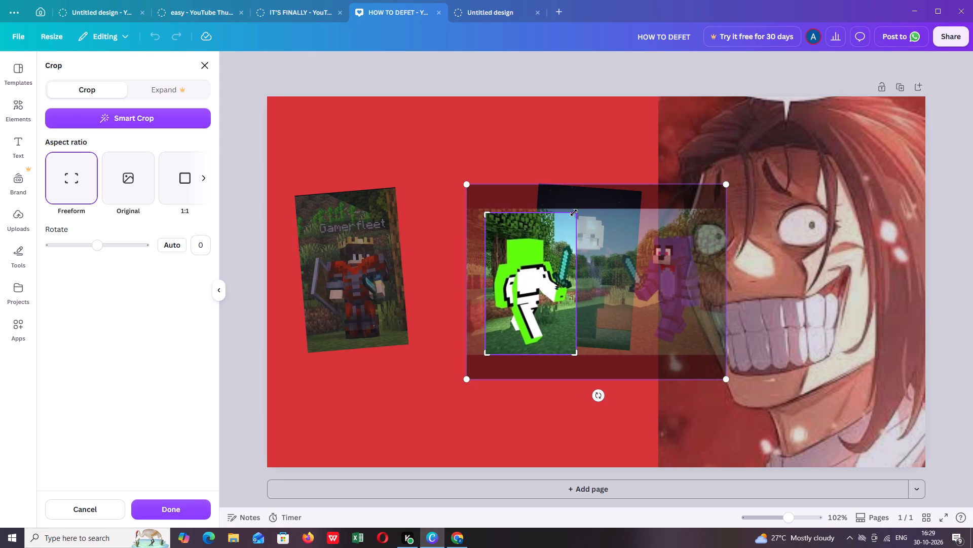
left_click_drag(574, 213, 573, 210)
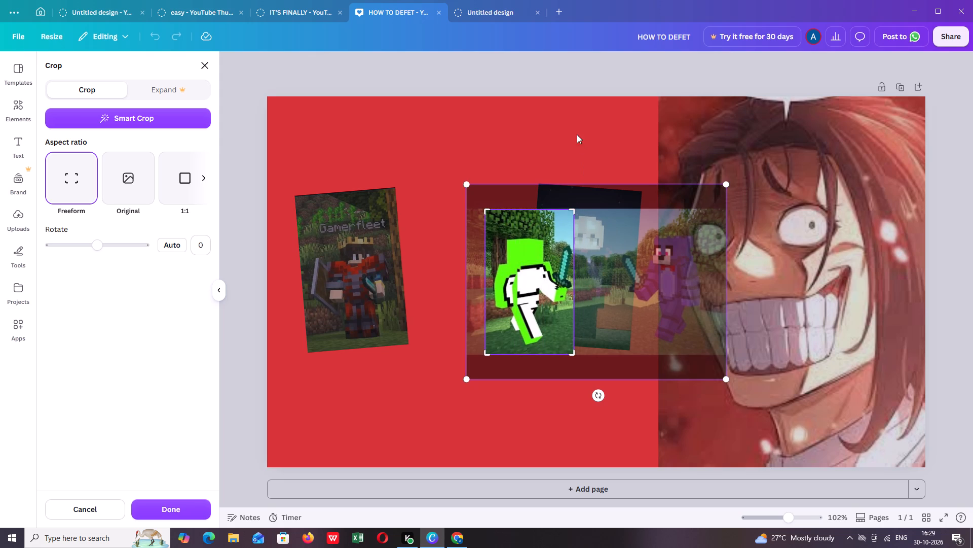
left_click(575, 111)
Move the green character image between the Gamerfleet and blond character images, enlarge it to a similar size and place it slightly higher.
left_click_drag(535, 253, 525, 247)
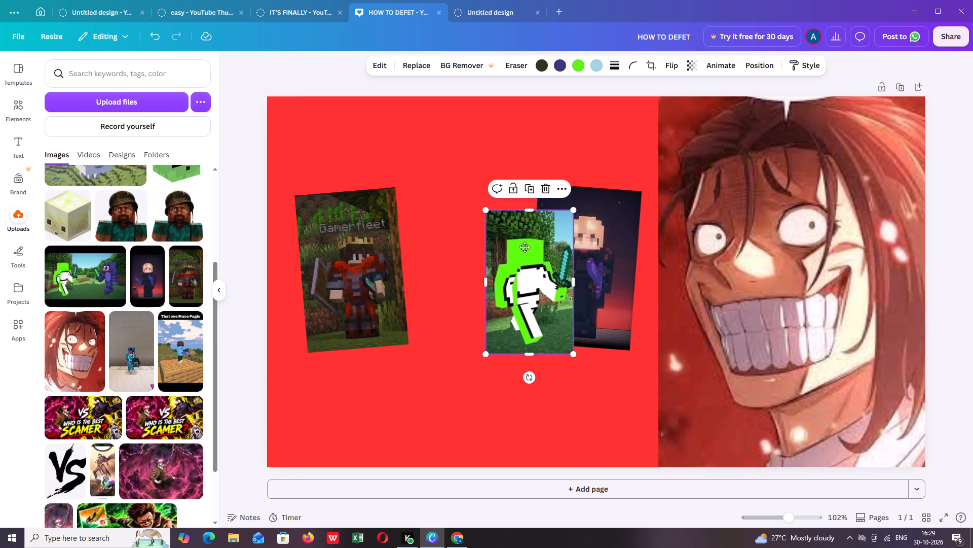
left_click_drag(525, 247, 471, 232)
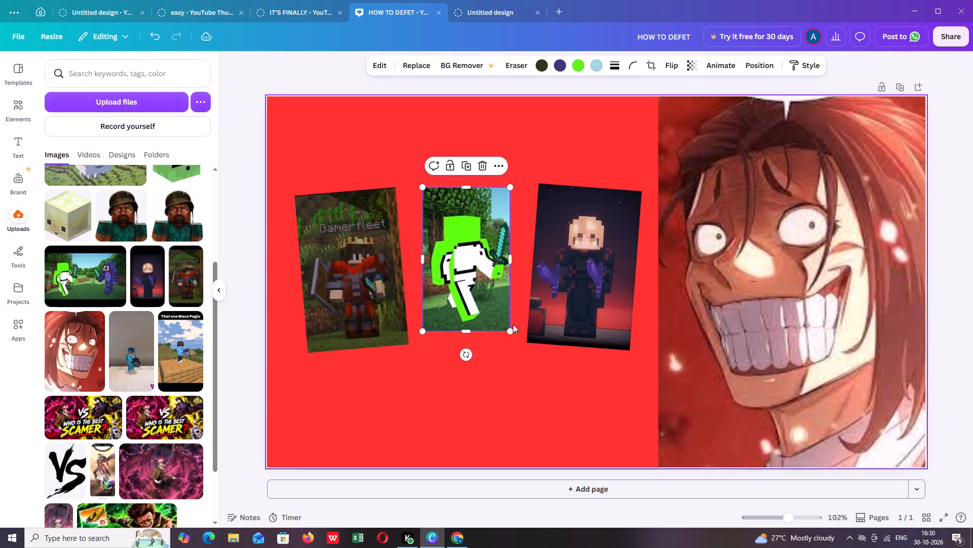
left_click_drag(506, 327, 525, 351)
left_click_drag(510, 321, 510, 309)
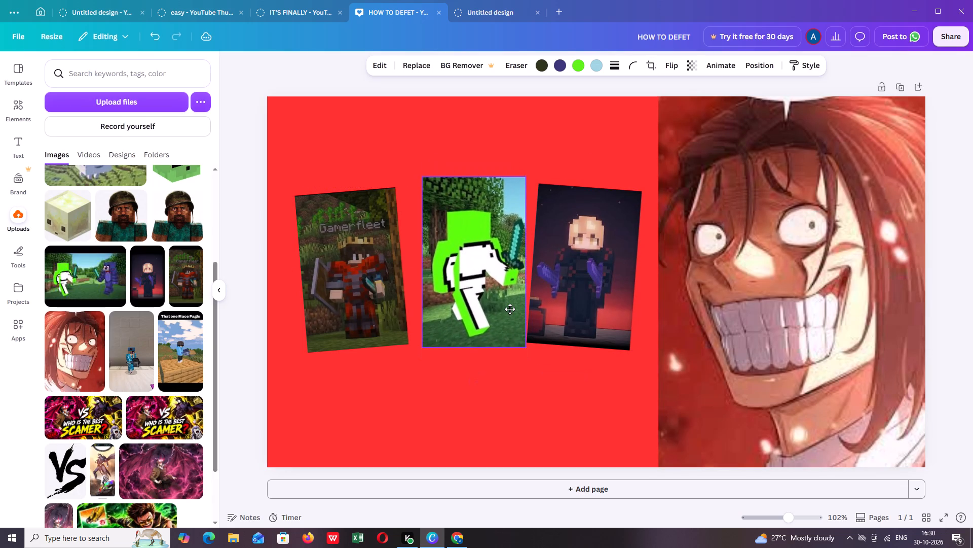
left_click_drag(510, 309, 504, 305)
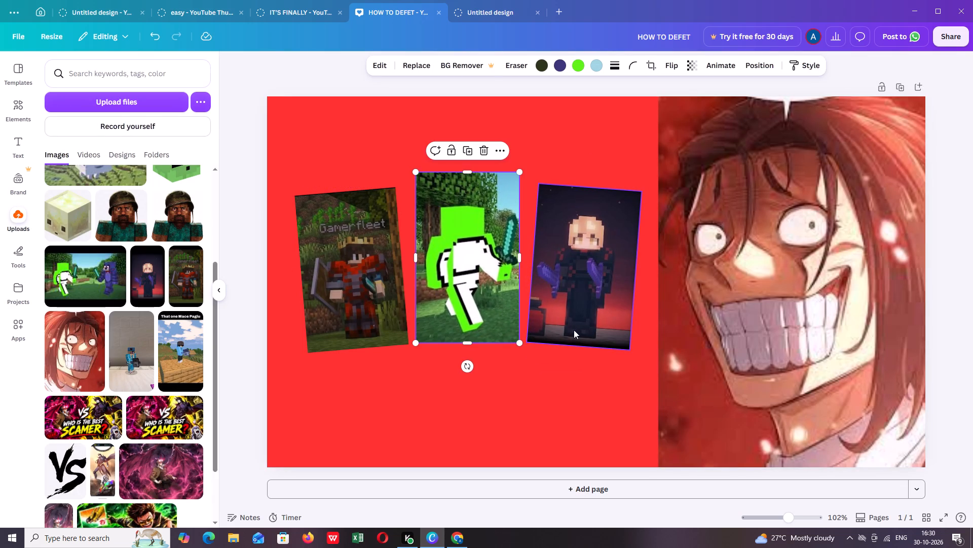
left_click(565, 361)
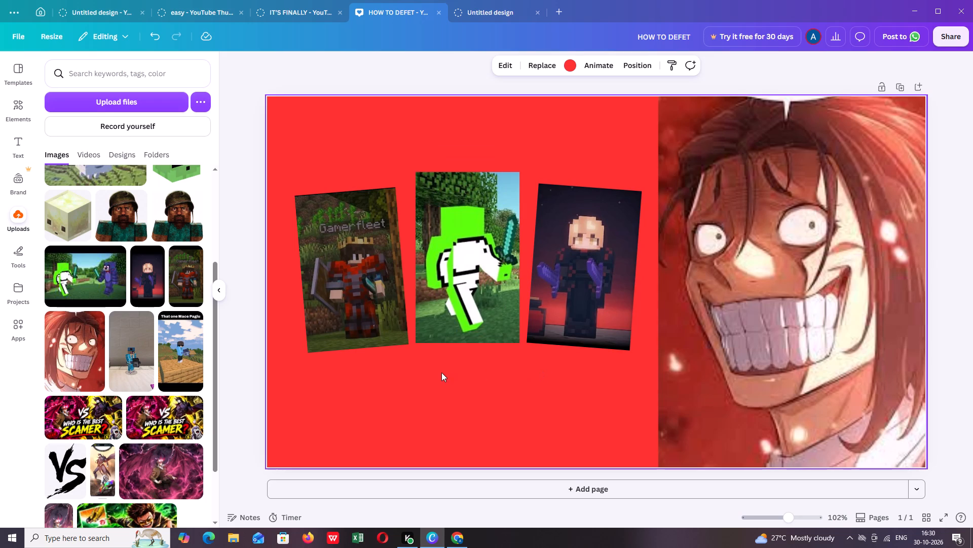
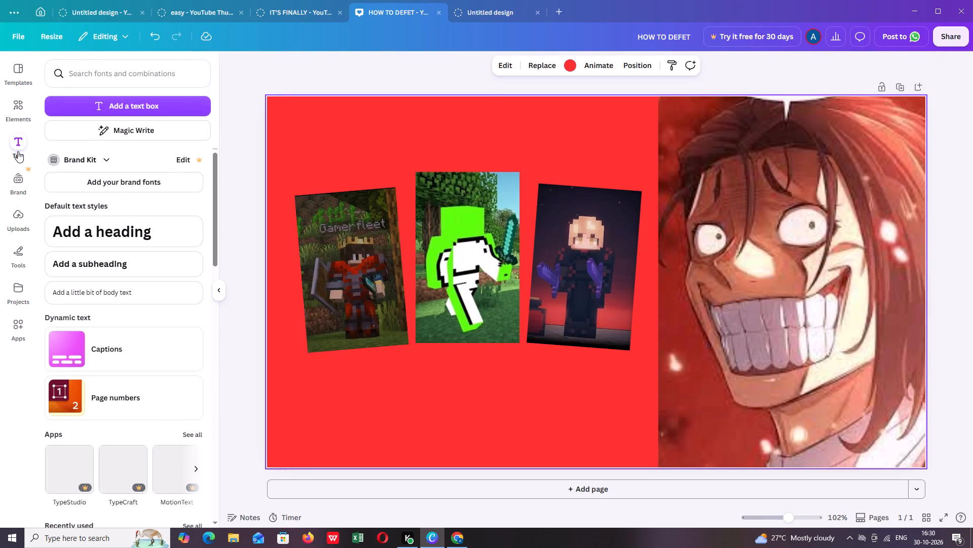
Add the recently used Title/HEADING font combination, shrink it and place it low on the red area, overlapping the character images' bottoms.
scroll(124, 418, "down", 3)
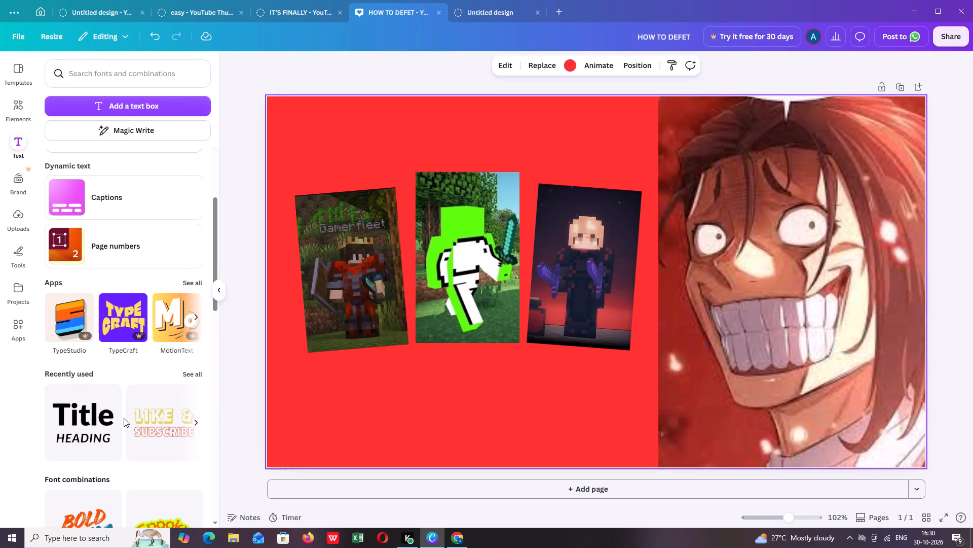
left_click(93, 414)
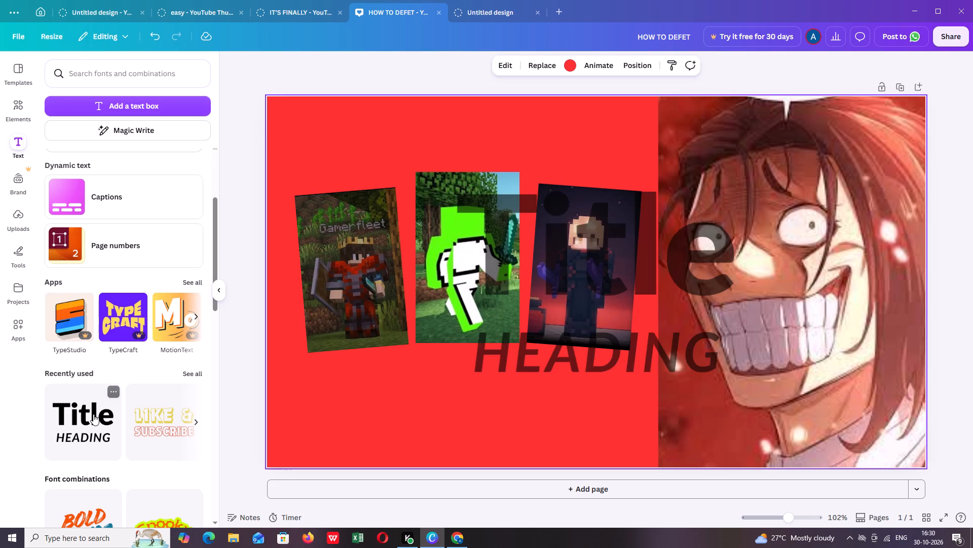
left_click_drag(484, 347, 425, 440)
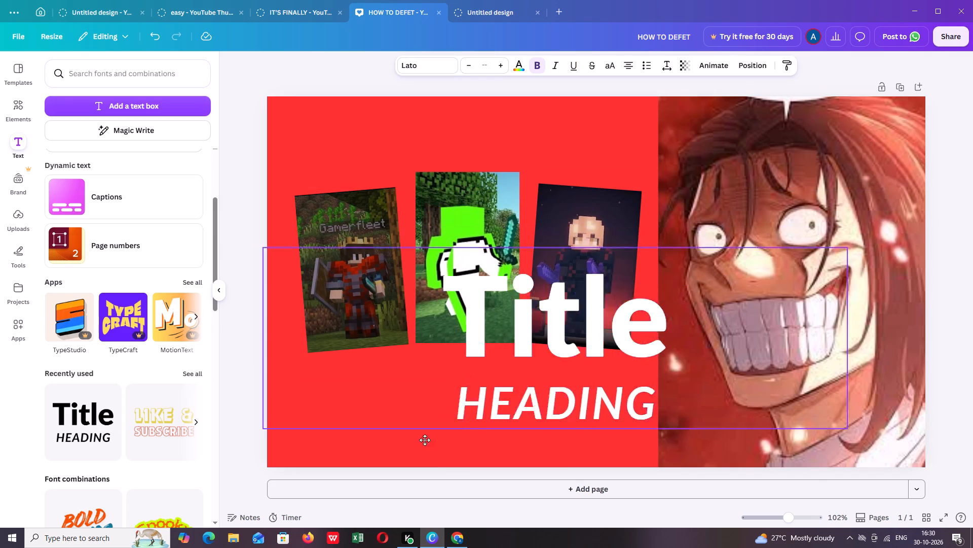
left_click_drag(425, 440, 403, 430)
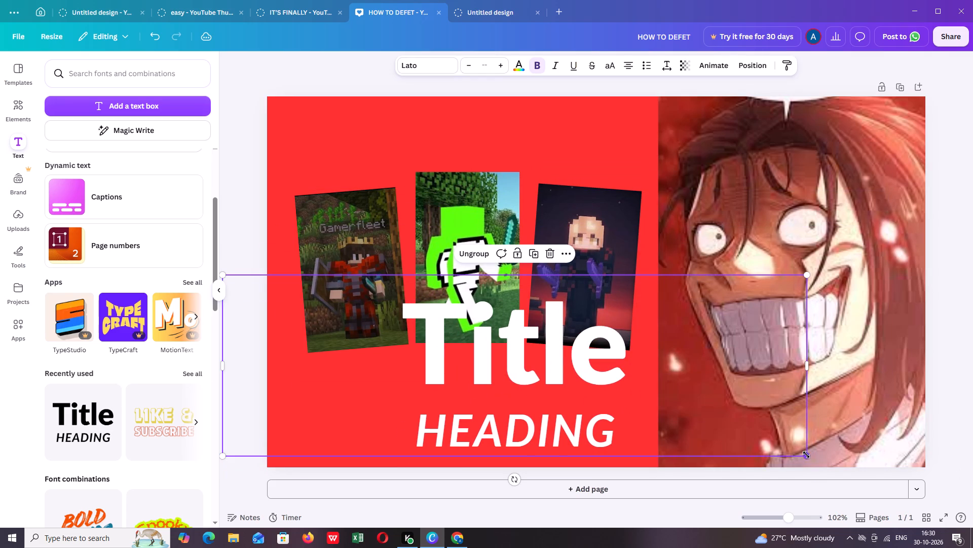
left_click_drag(806, 455, 657, 431)
left_click_drag(600, 394, 612, 437)
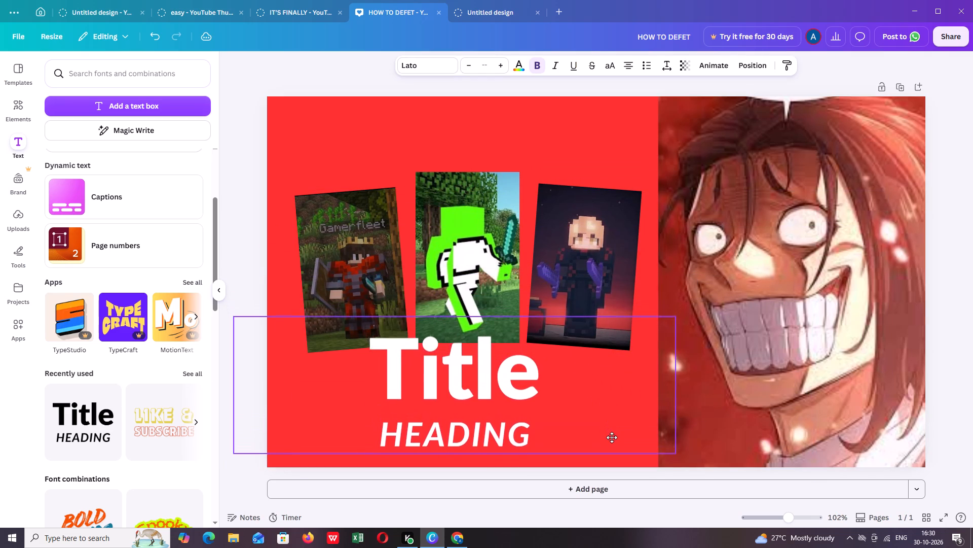
left_click_drag(612, 437, 624, 440)
Clear the Title placeholder text in the font combination.
double_click(518, 373)
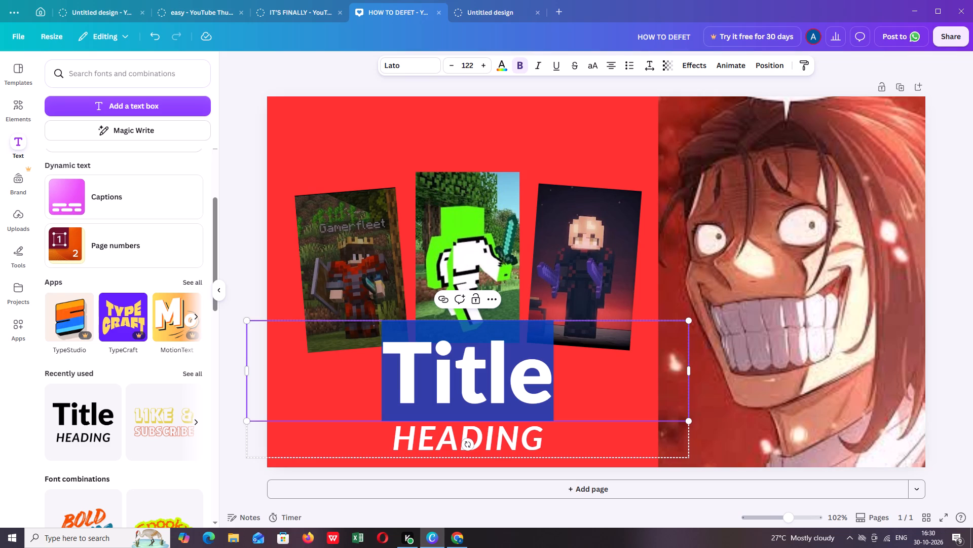
key("BackSpace")
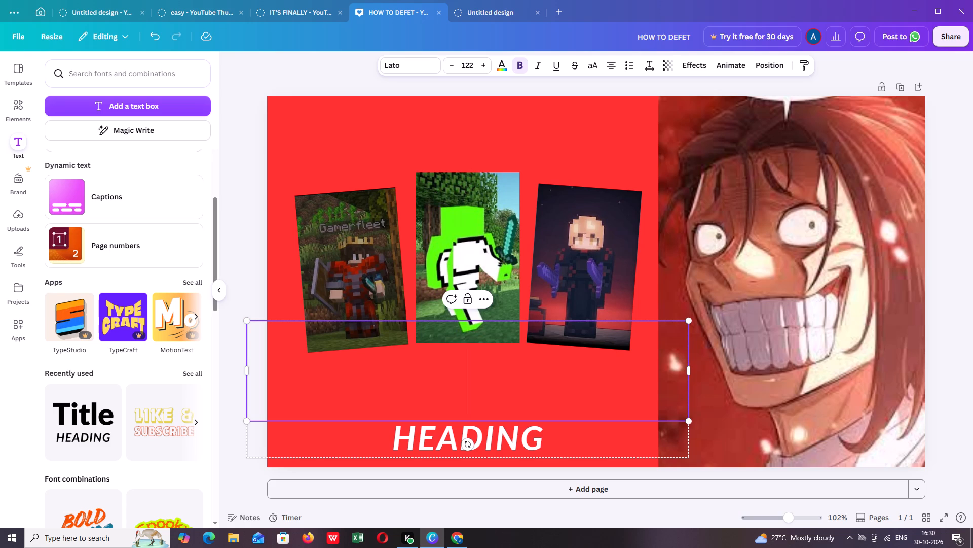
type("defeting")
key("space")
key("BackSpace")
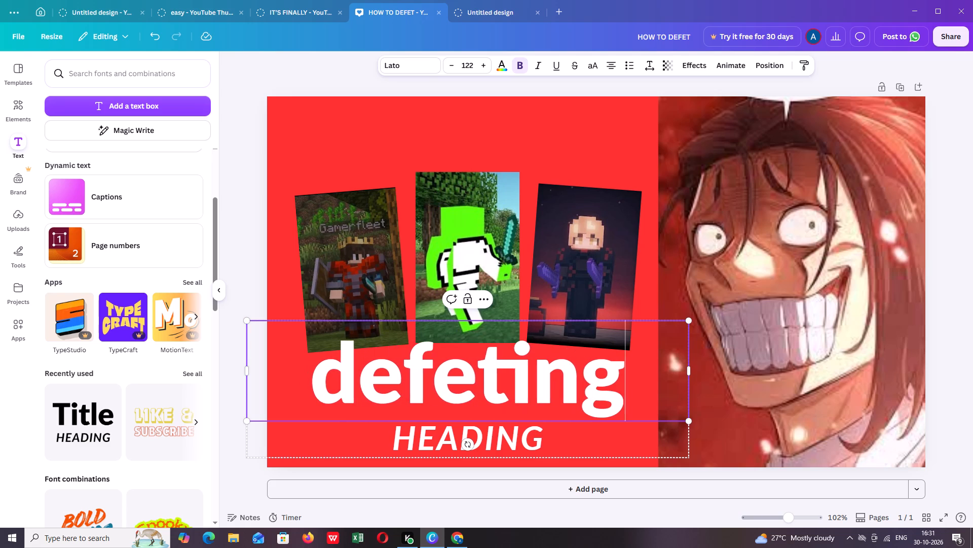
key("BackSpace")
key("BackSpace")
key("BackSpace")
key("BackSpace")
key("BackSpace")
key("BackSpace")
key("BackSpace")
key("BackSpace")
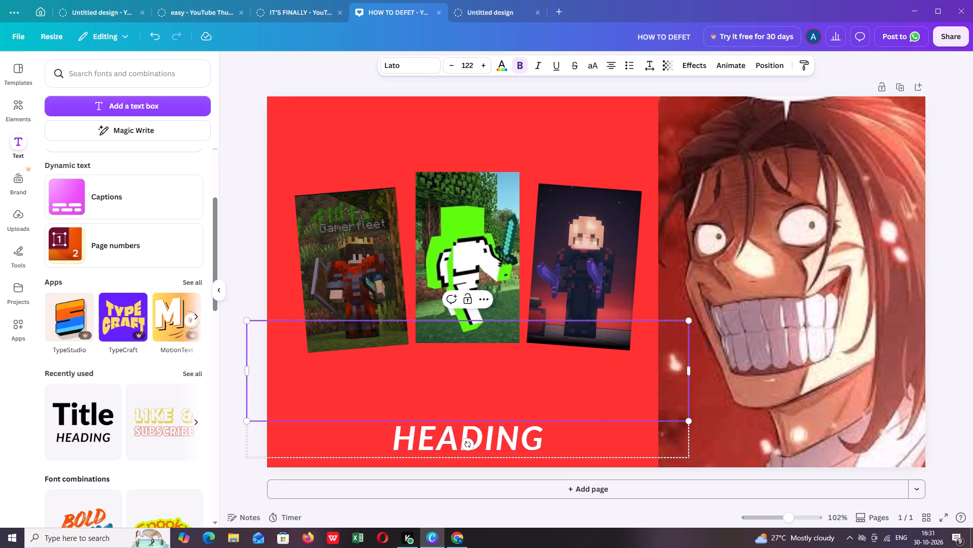
Enter DEFETING THEM in capitals as the title text.
type("DE")
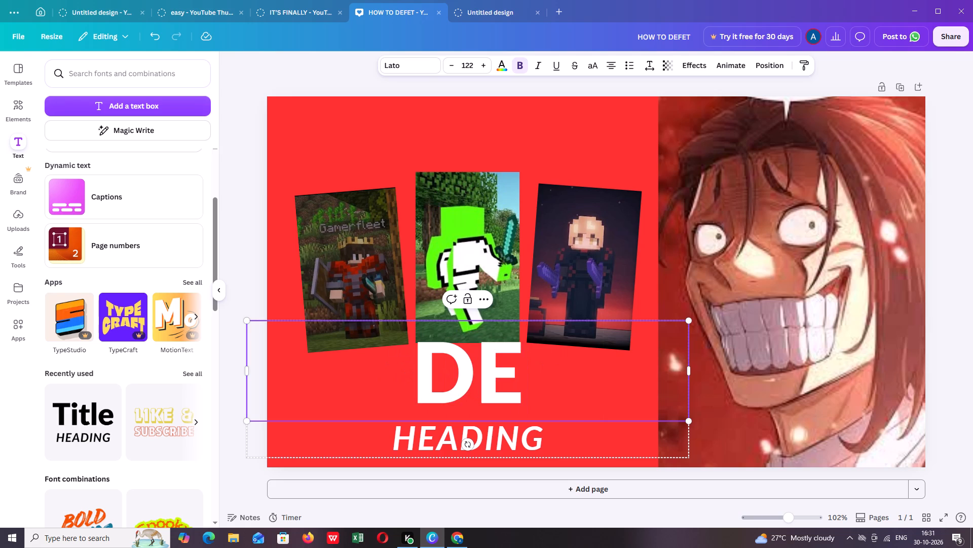
type("FET")
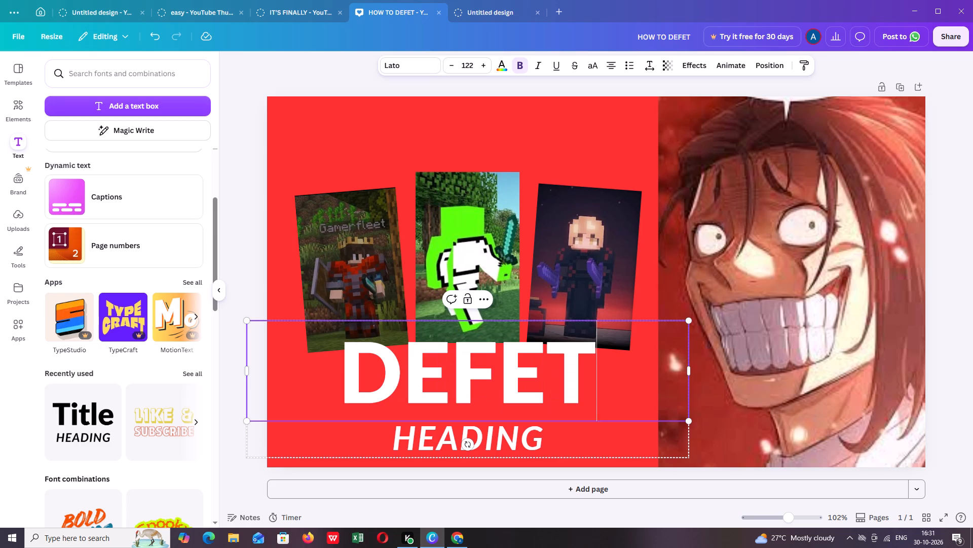
key("i")
type("NG")
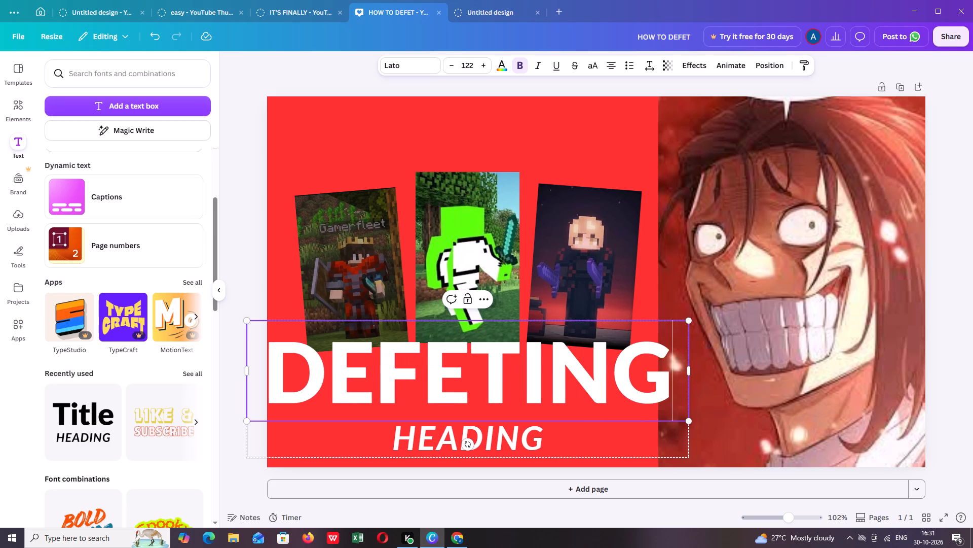
key("space")
key("t")
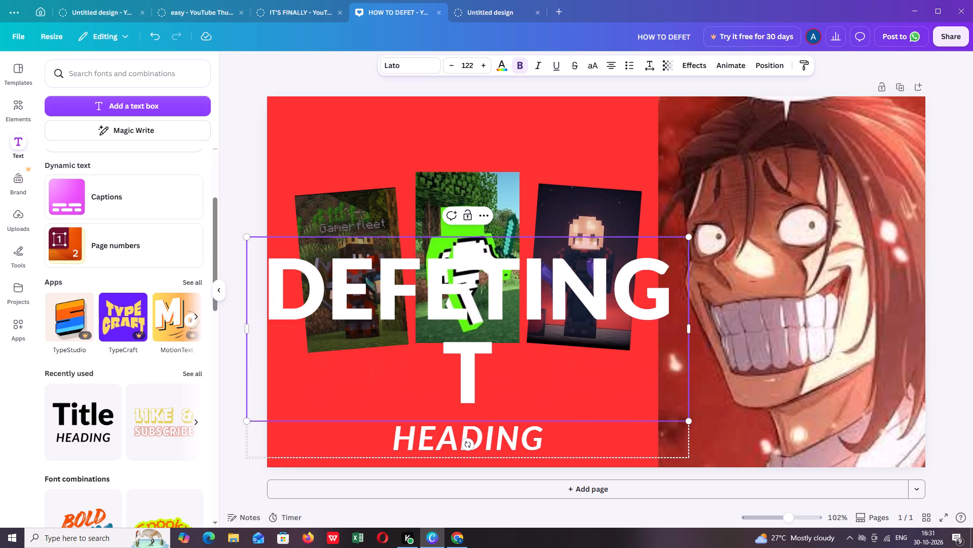
type("HE")
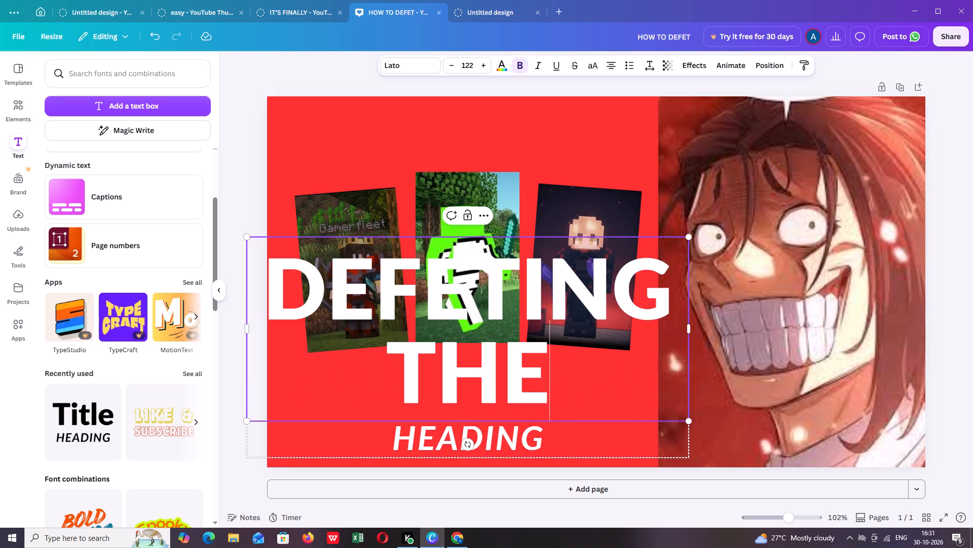
key("m")
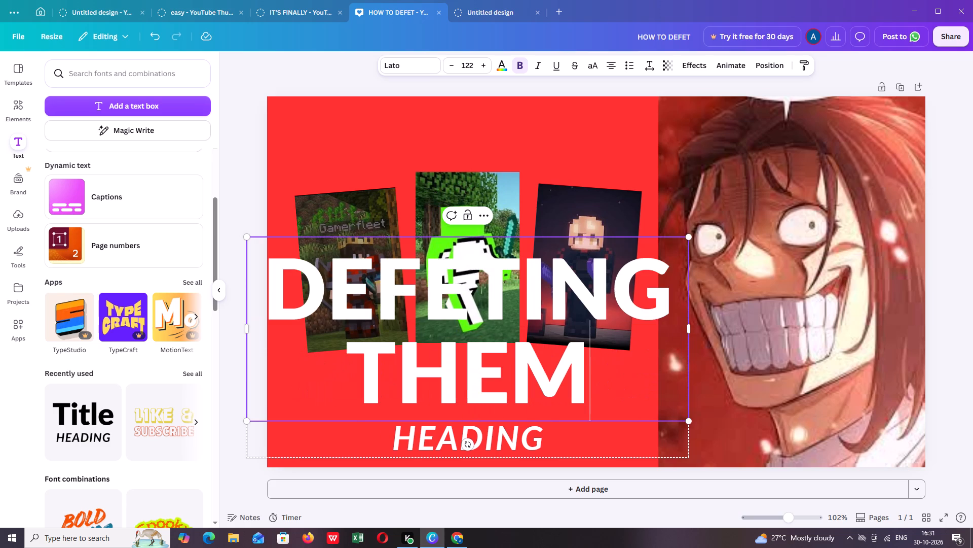
Widen the title's text box so it extends across the grinning face.
left_click_drag(690, 332, 788, 323)
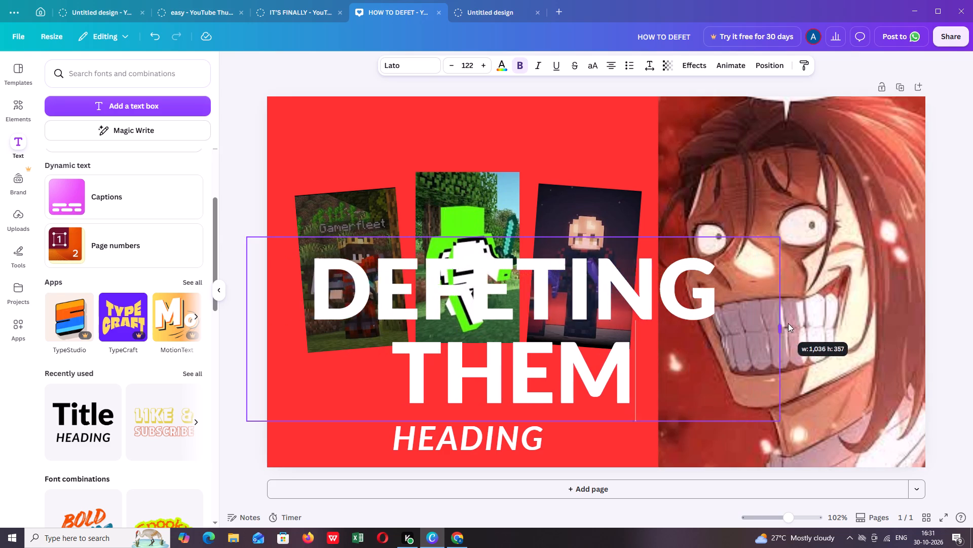
left_click_drag(788, 323, 909, 312)
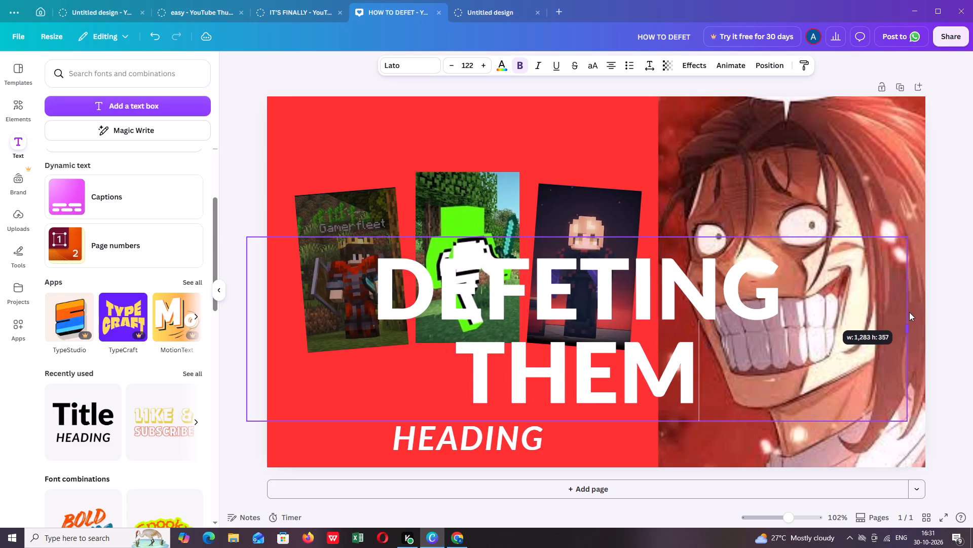
left_click_drag(909, 312, 848, 334)
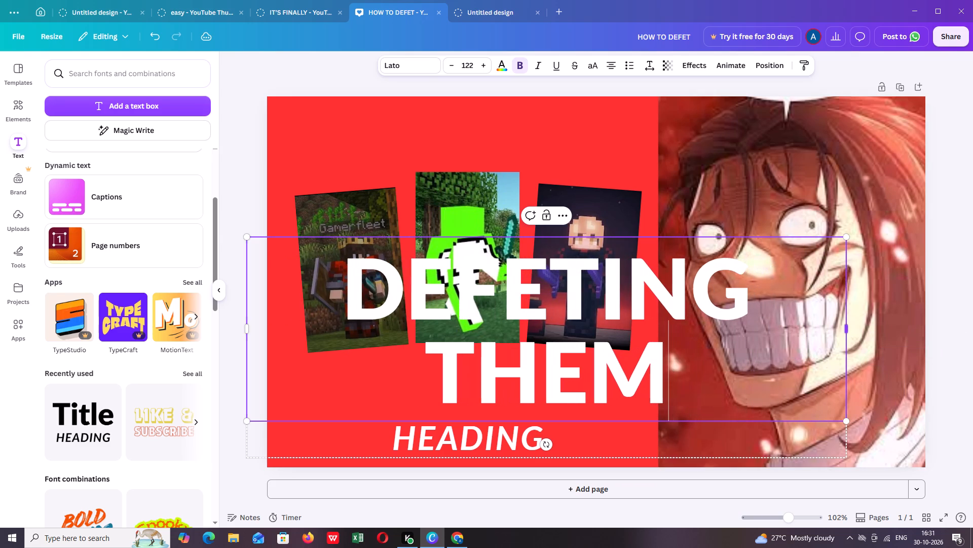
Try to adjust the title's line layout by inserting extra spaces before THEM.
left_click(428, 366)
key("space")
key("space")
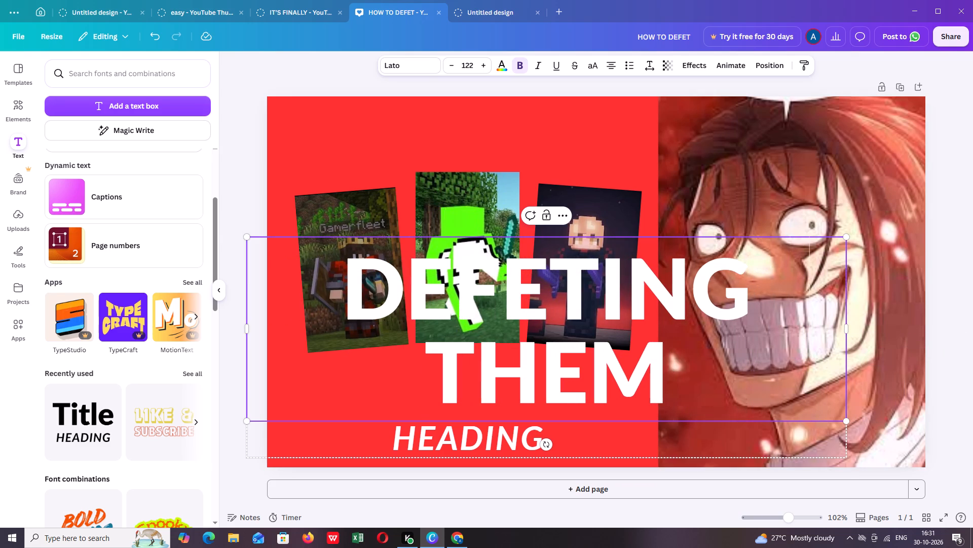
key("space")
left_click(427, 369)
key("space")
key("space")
Shrink the title to about font size 53.2 and widen its text box so DEFETING THEM fits on one line.
left_click_drag(847, 236, 531, 412)
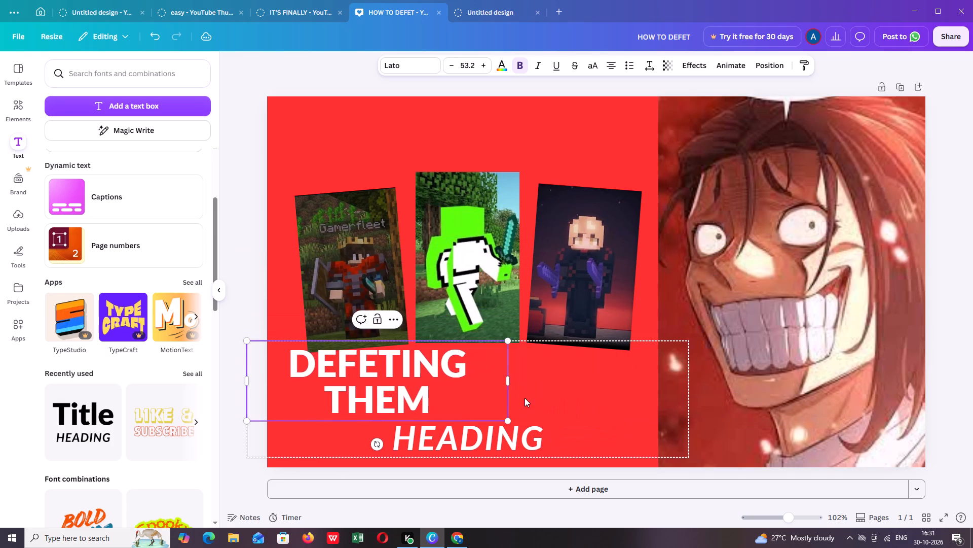
left_click_drag(506, 382, 516, 382)
left_click(506, 383)
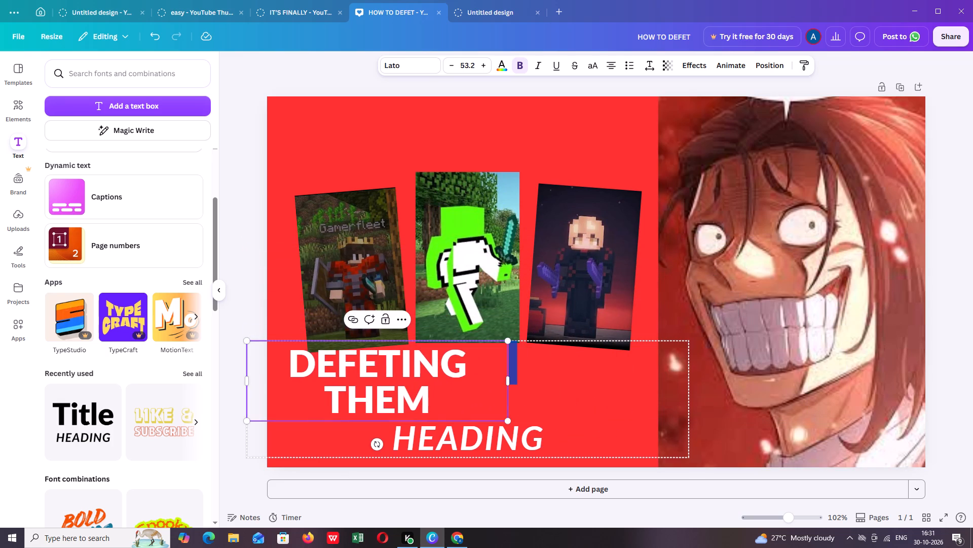
left_click(490, 386)
left_click_drag(510, 381, 605, 373)
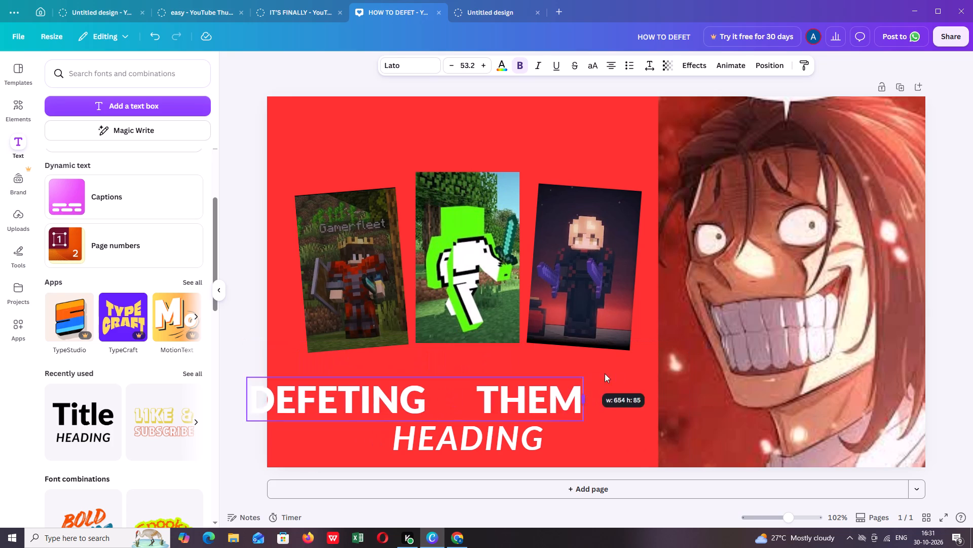
left_click_drag(605, 373, 628, 375)
Remove the surplus spaces between DEFETING and THEM, leaving normal word spacing.
left_click(493, 395)
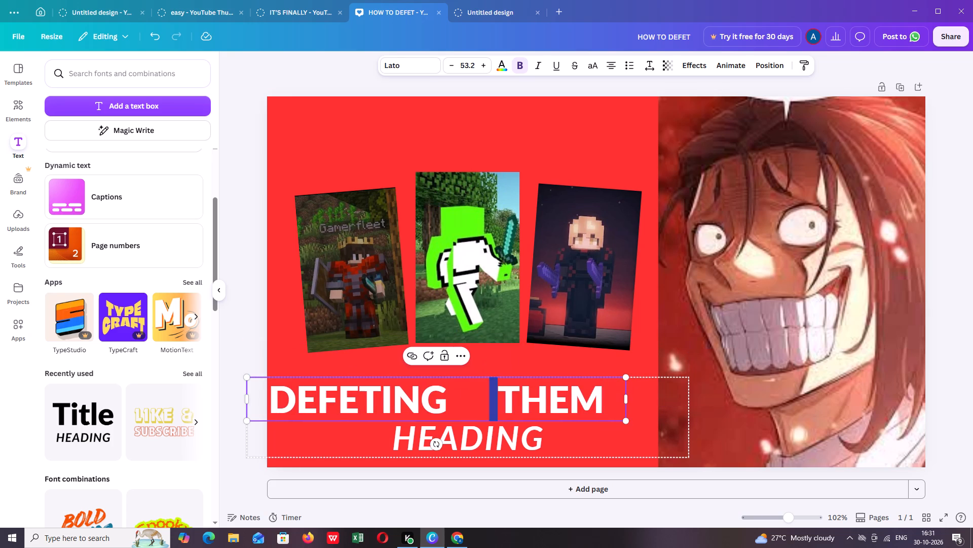
key("BackSpace")
key("BackSpace")
key("BackSpace")
key("BackSpace")
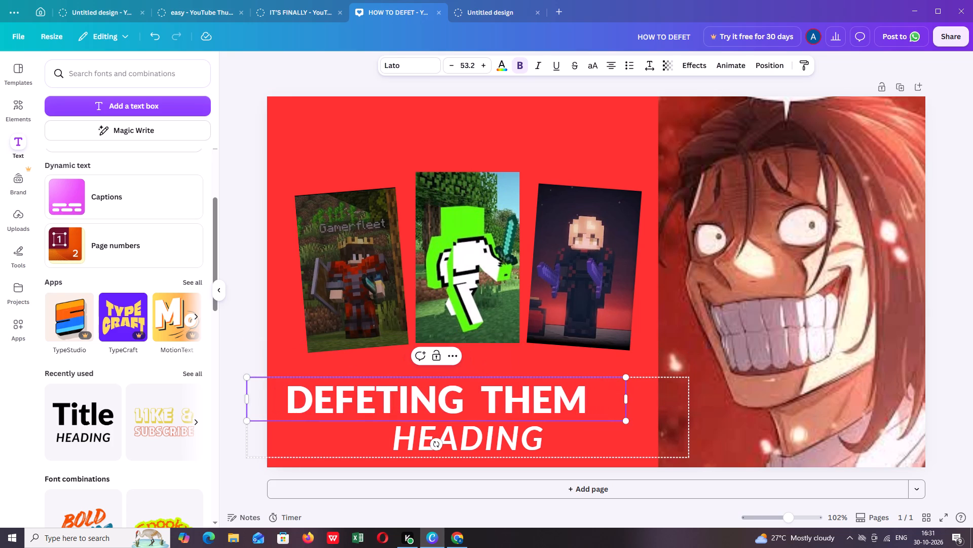
key("BackSpace")
key("BackSpace")
key("space")
key("space")
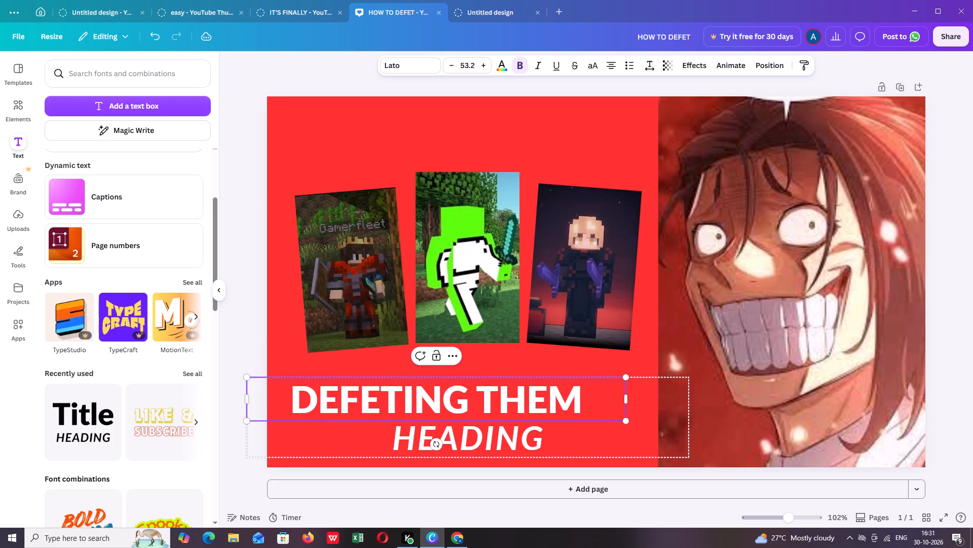
key("BackSpace")
Shrink the DEFETING THEM title slightly and move it up, centred just beneath the three character images.
left_click_drag(628, 422, 612, 410)
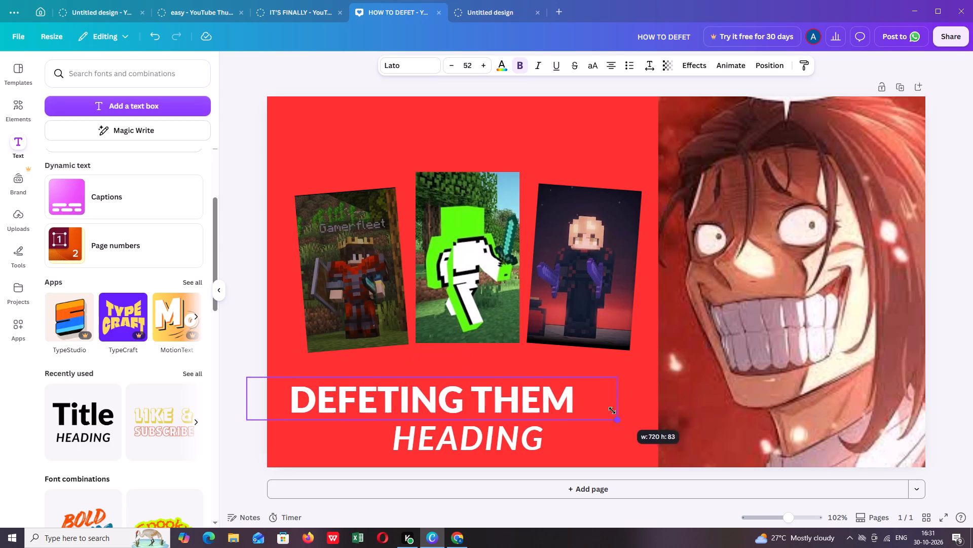
left_click_drag(612, 410, 604, 410)
left_click(505, 430)
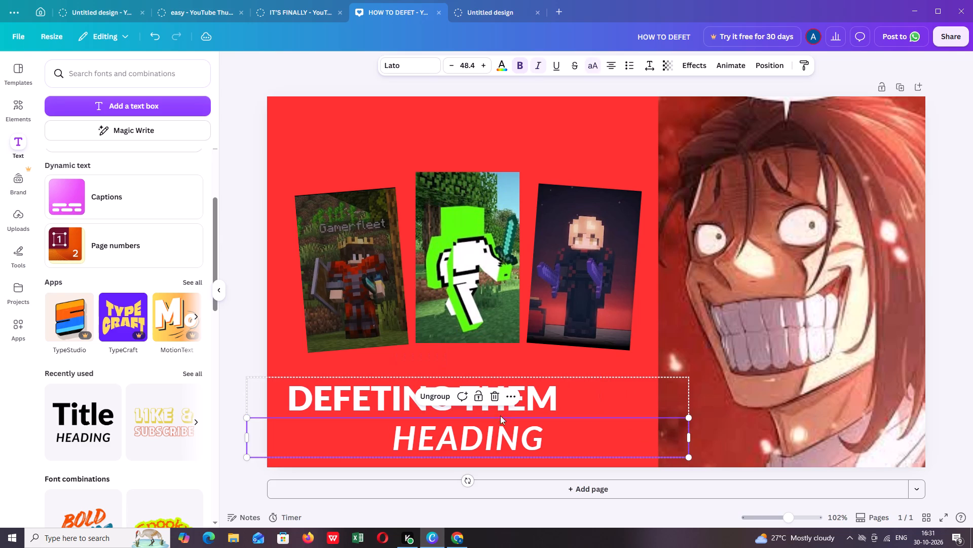
left_click(556, 388)
left_click_drag(557, 388, 593, 360)
Move the HEADING line up so it sits directly below the DEFETING THEM title.
left_click(489, 439)
left_click_drag(493, 435, 501, 414)
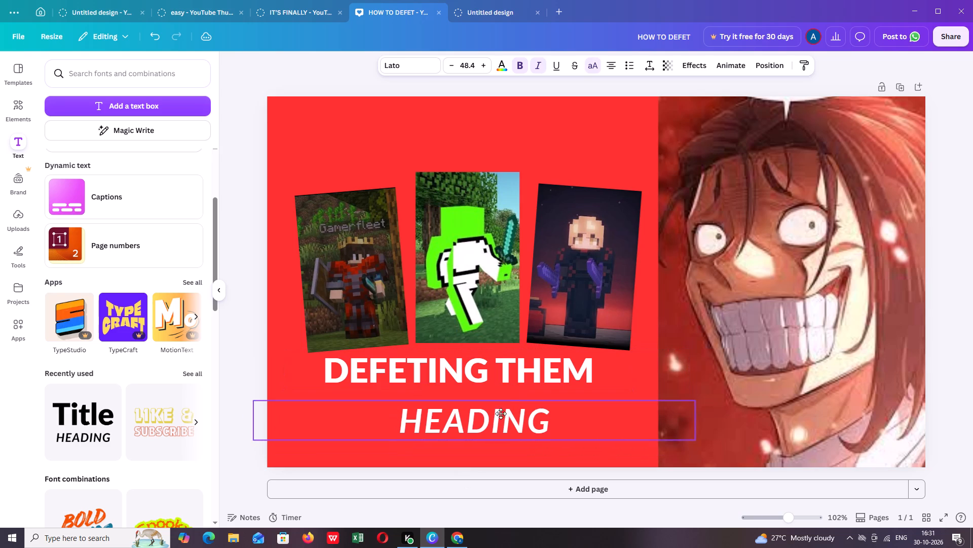
left_click_drag(501, 414, 492, 402)
Replace the HEADING placeholder text with IS A PICE OF CAKE.
double_click(484, 403)
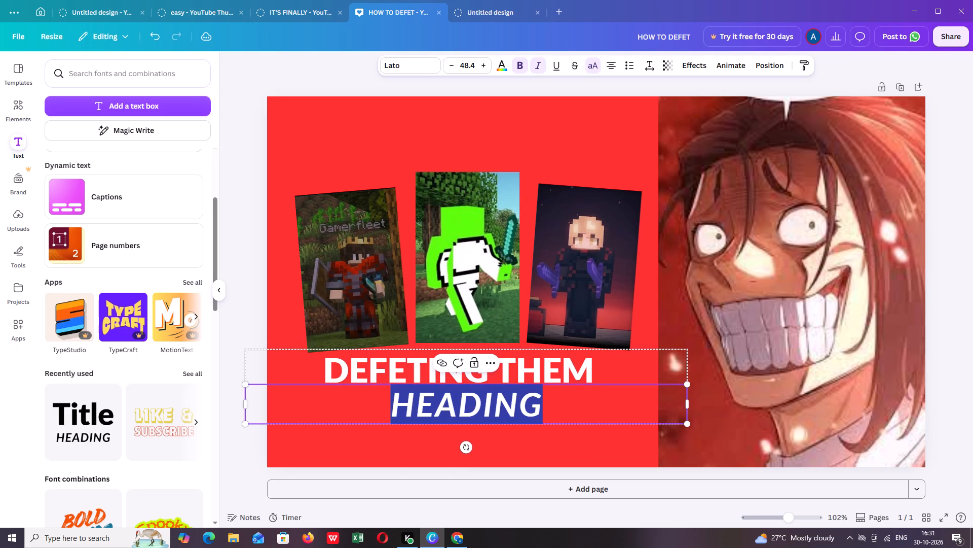
type("IS A")
key("space")
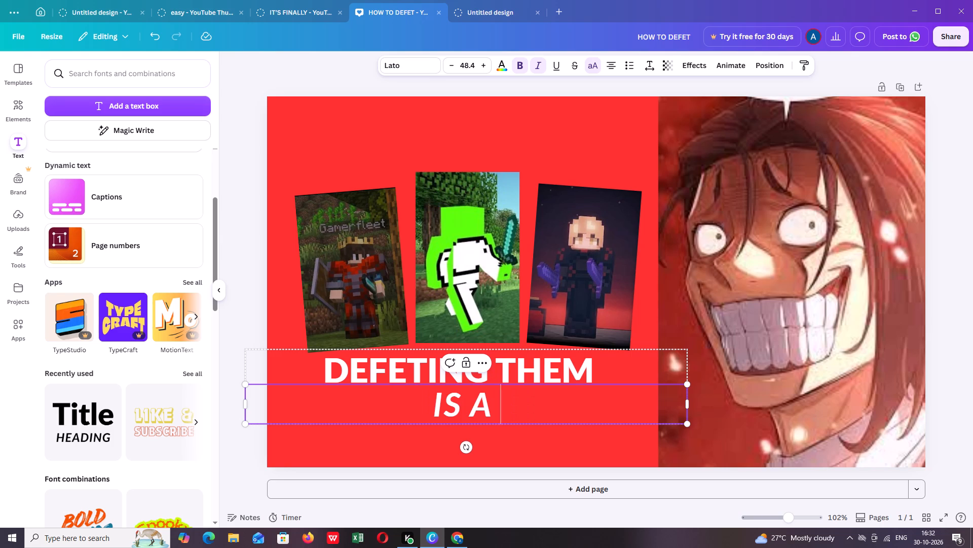
type("PICE OF")
key("space")
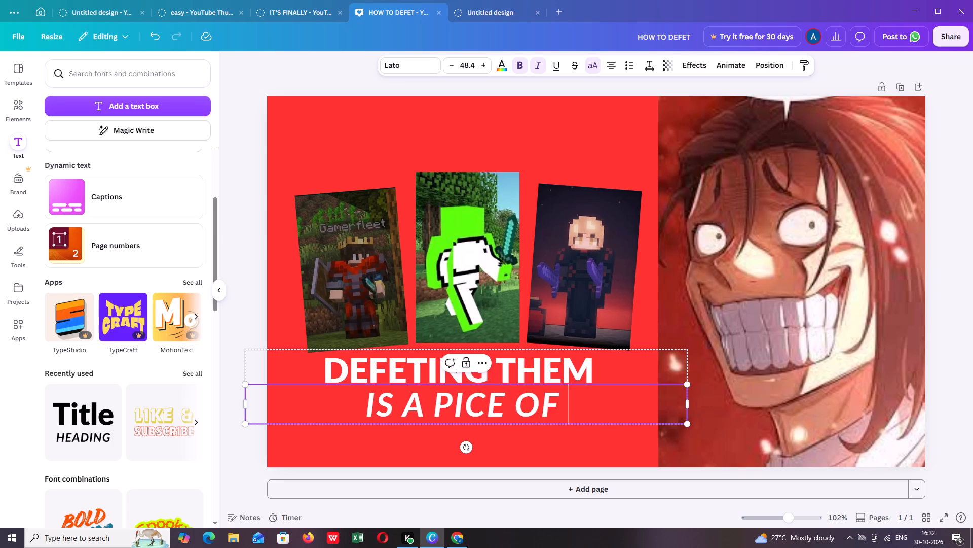
type("CAKE")
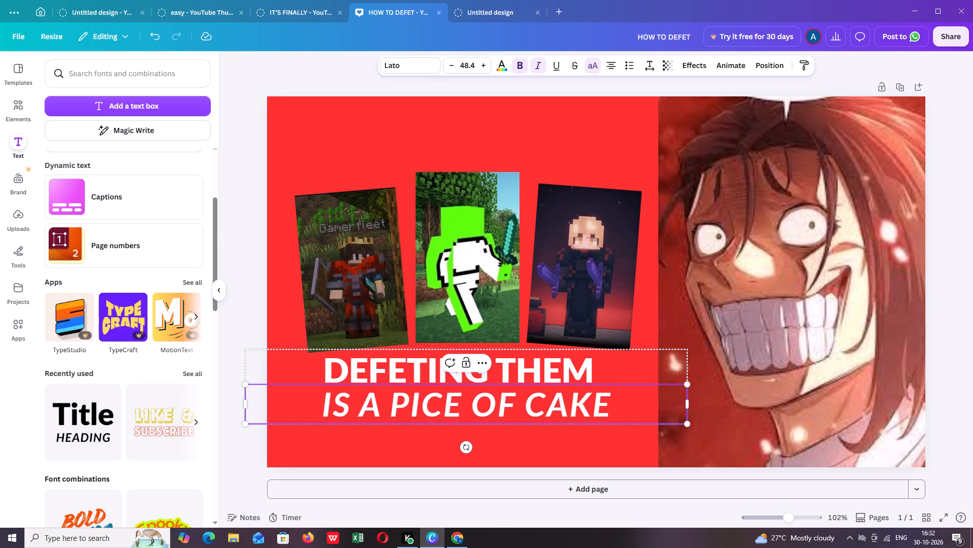
Shrink the IS A PICE OF CAKE line to a font size of about 40.8.
left_click_drag(688, 424, 635, 418)
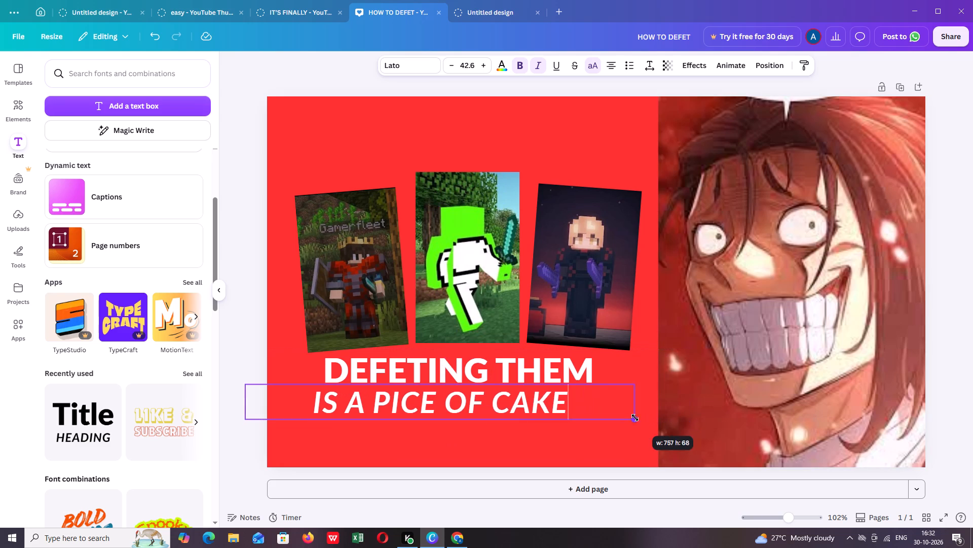
left_click_drag(635, 418, 619, 419)
Move the IS A PICE OF CAKE line right and slightly up, tight beneath DEFETING THEM and ending just past the word THEM.
left_click_drag(477, 402, 507, 409)
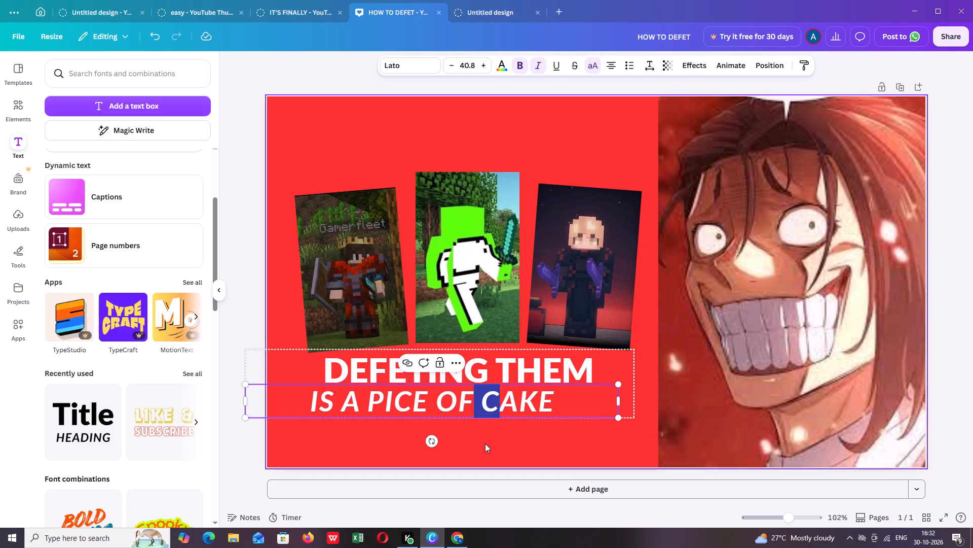
left_click(485, 443)
left_click(497, 404)
left_click(496, 404)
left_click(498, 401)
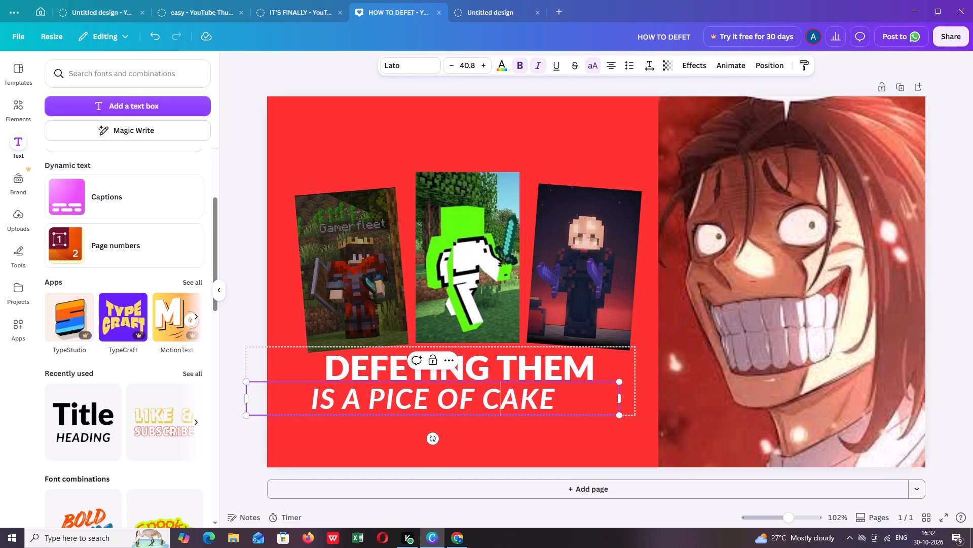
left_click(498, 402)
left_click(585, 368)
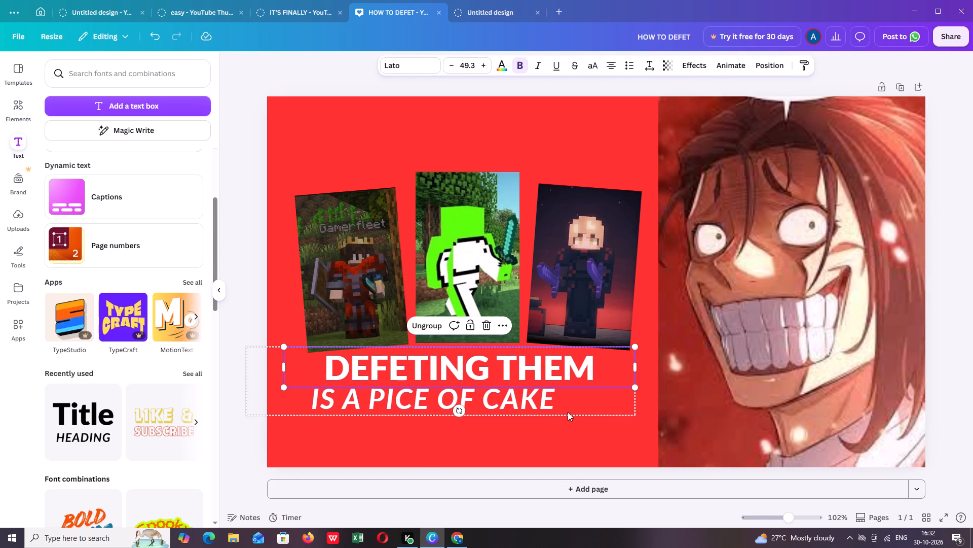
left_click(568, 412)
left_click_drag(559, 403, 610, 400)
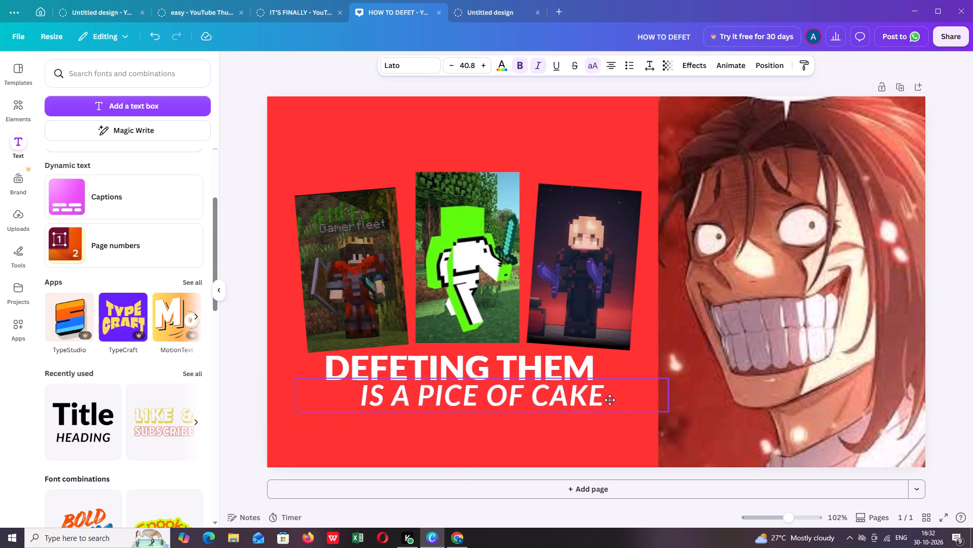
left_click_drag(610, 400, 621, 400)
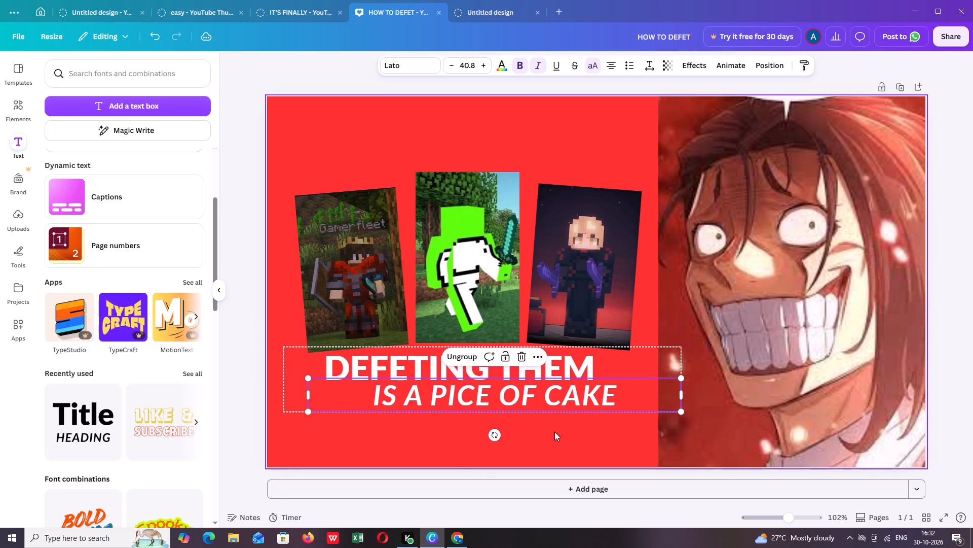
left_click(553, 433)
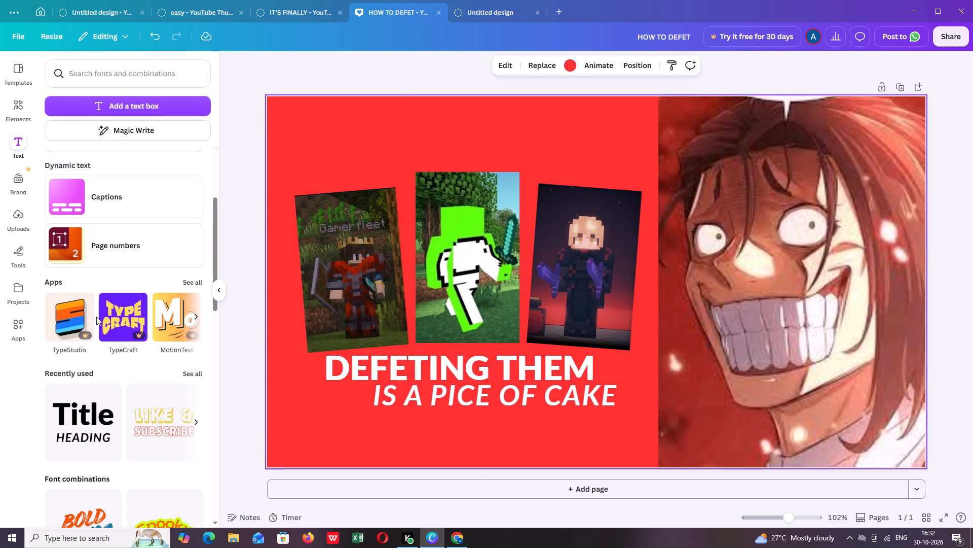
Browse the font combinations for a caption style that suits the thumbnail.
scroll(97, 318, "down", 12)
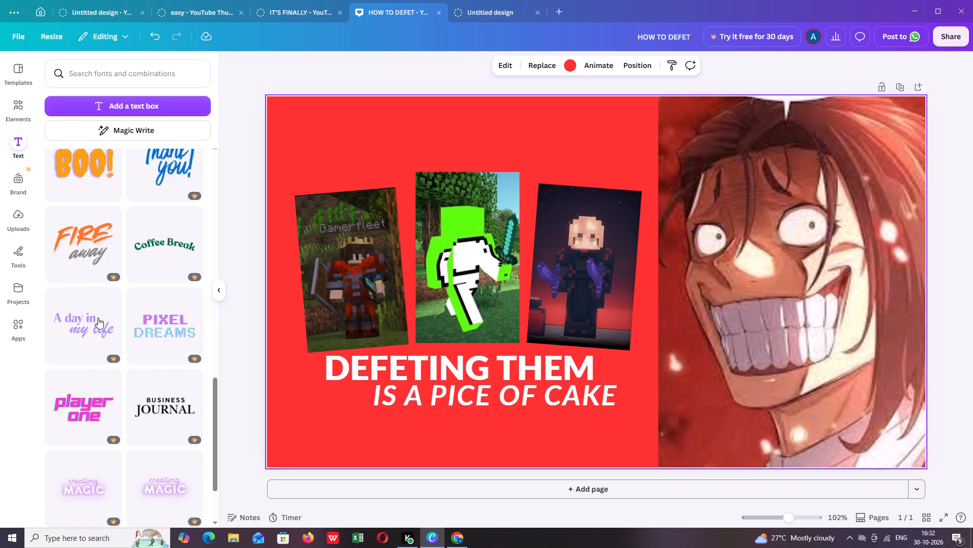
scroll(98, 318, "down", 3)
scroll(98, 318, "up", 1)
scroll(98, 318, "down", 1)
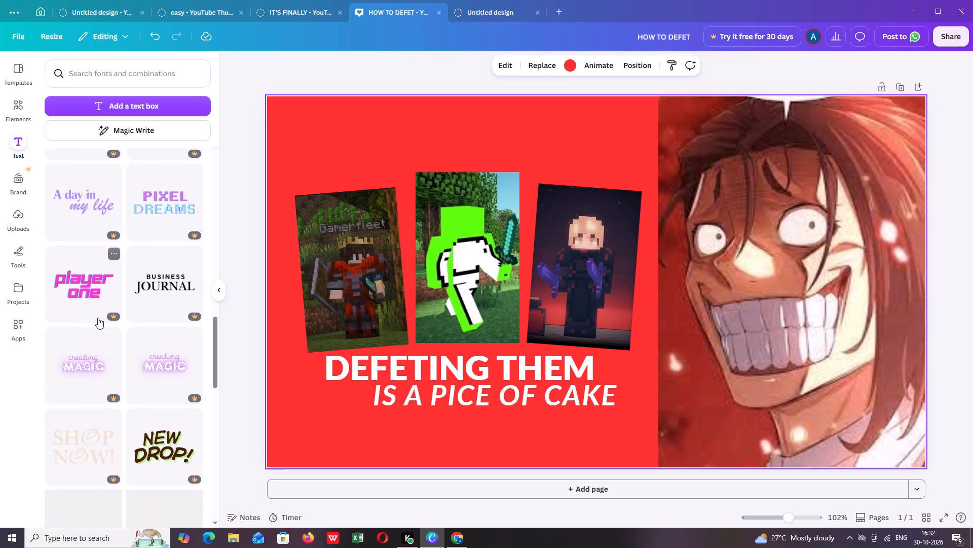
scroll(98, 318, "down", 4)
scroll(98, 318, "up", 1)
scroll(98, 318, "down", 1)
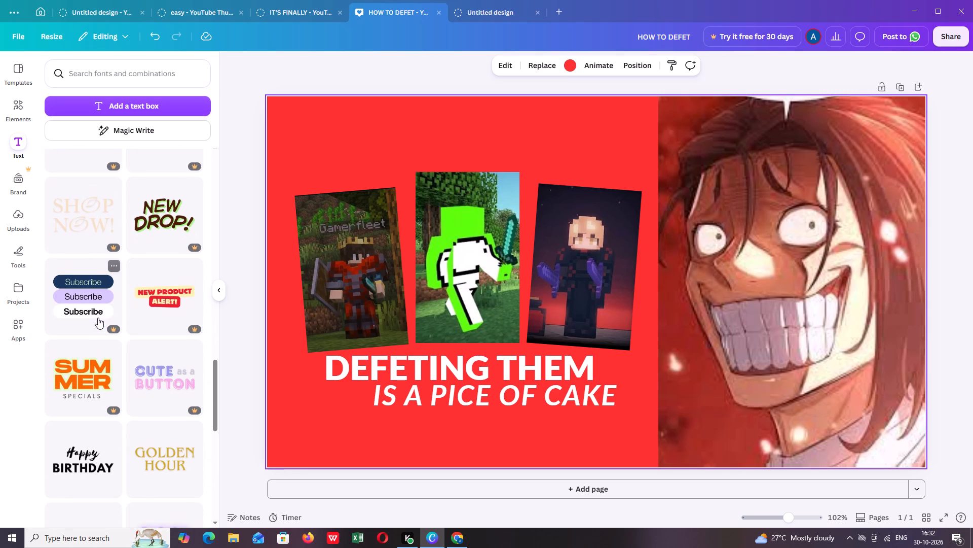
scroll(98, 318, "down", 7)
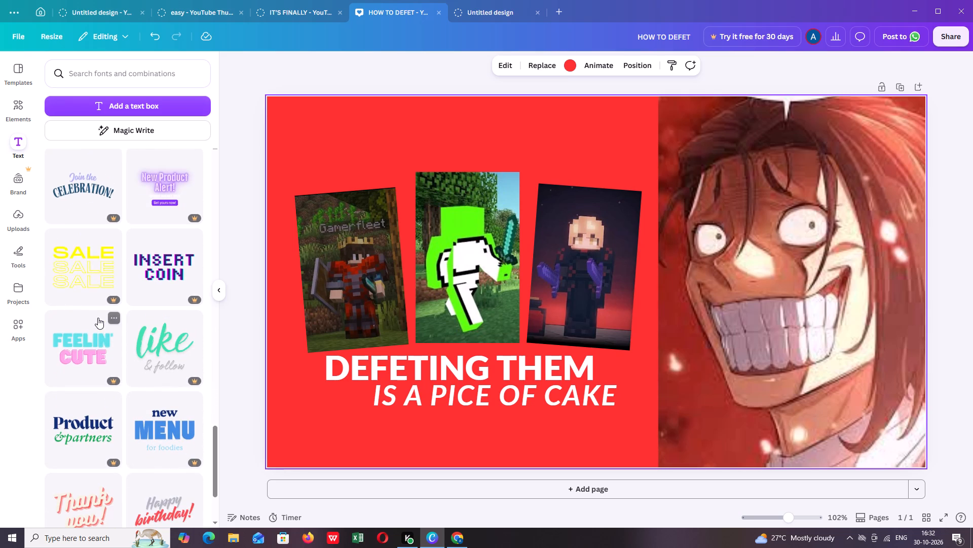
scroll(98, 318, "down", 3)
scroll(98, 318, "up", 2)
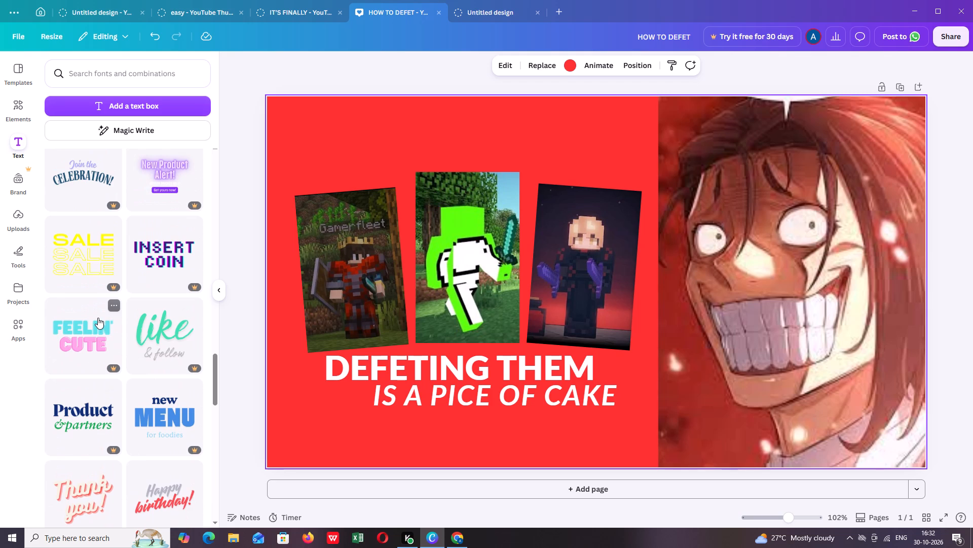
scroll(98, 318, "down", 4)
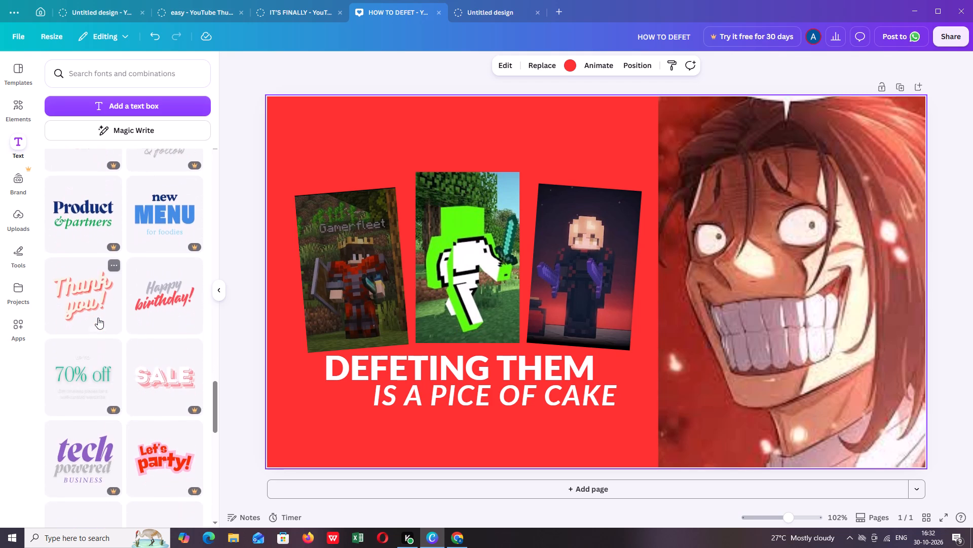
scroll(98, 318, "down", 8)
scroll(98, 318, "up", 1)
scroll(98, 318, "down", 1)
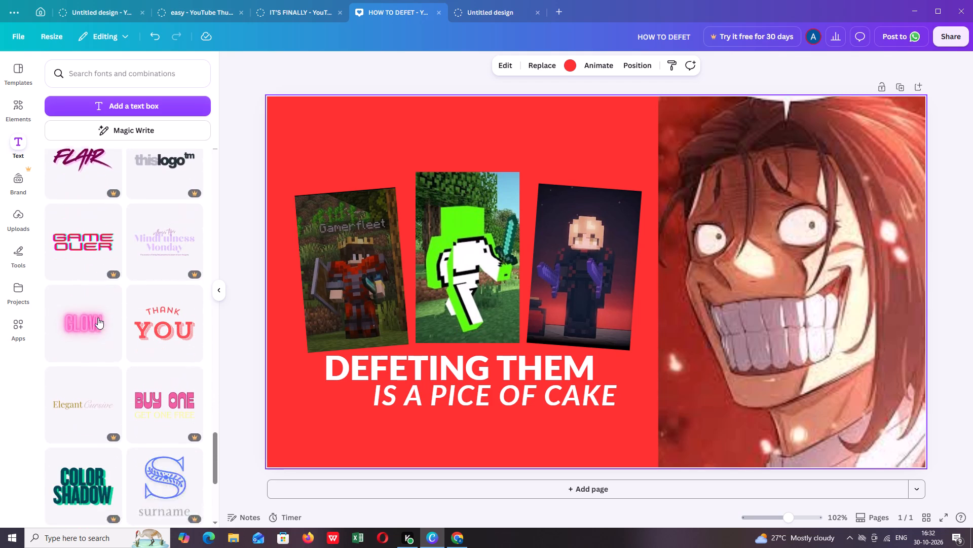
scroll(98, 318, "down", 4)
scroll(98, 318, "up", 1)
scroll(98, 318, "down", 1)
scroll(98, 318, "up", 3)
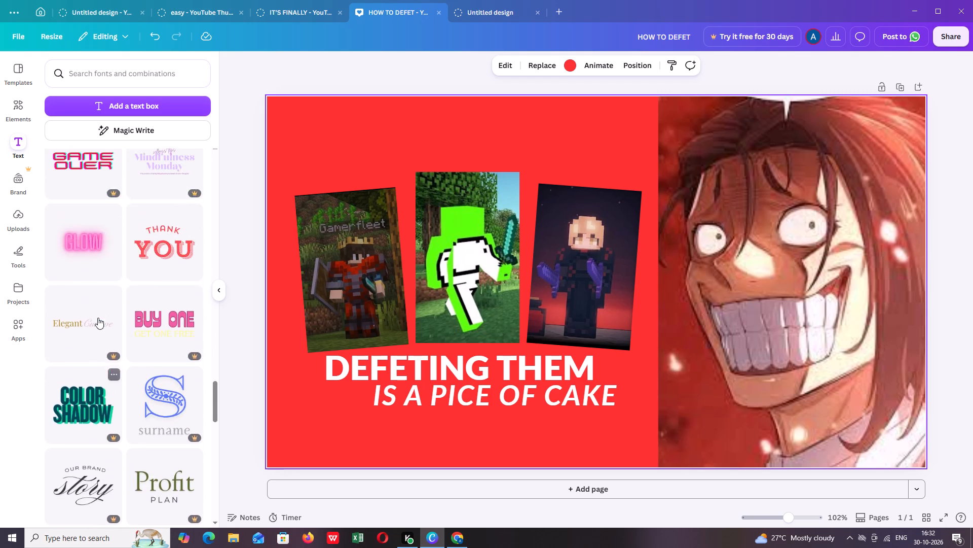
scroll(98, 318, "down", 12)
scroll(98, 318, "up", 2)
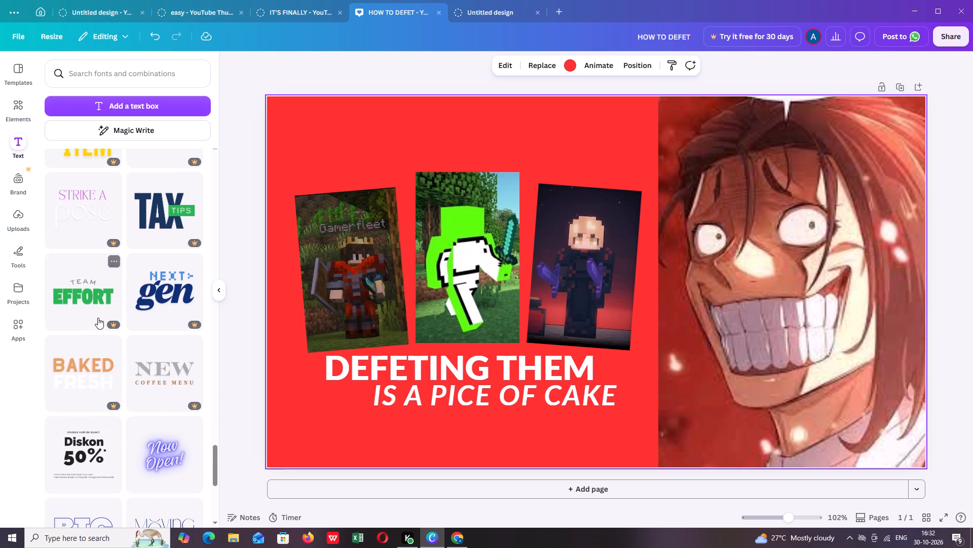
scroll(98, 318, "up", 6)
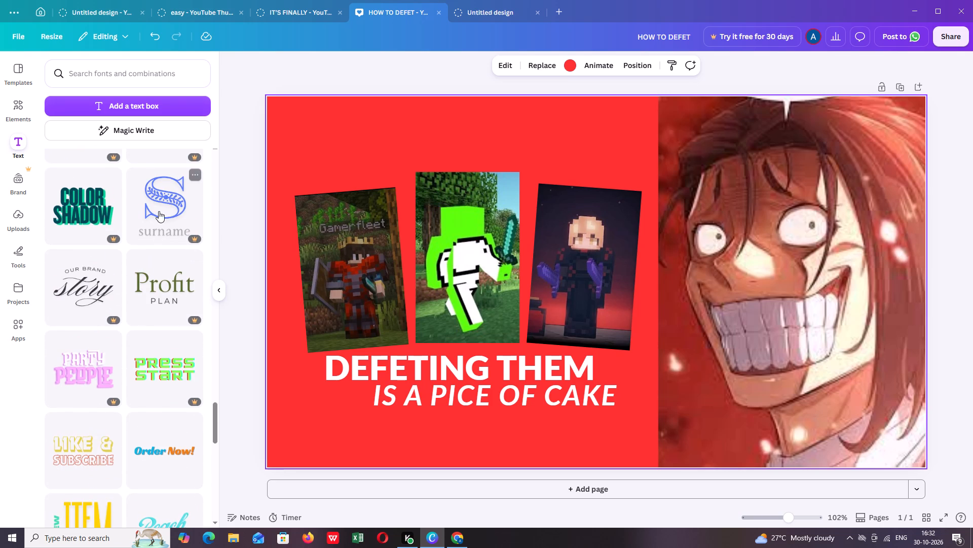
scroll(156, 190, "up", 3)
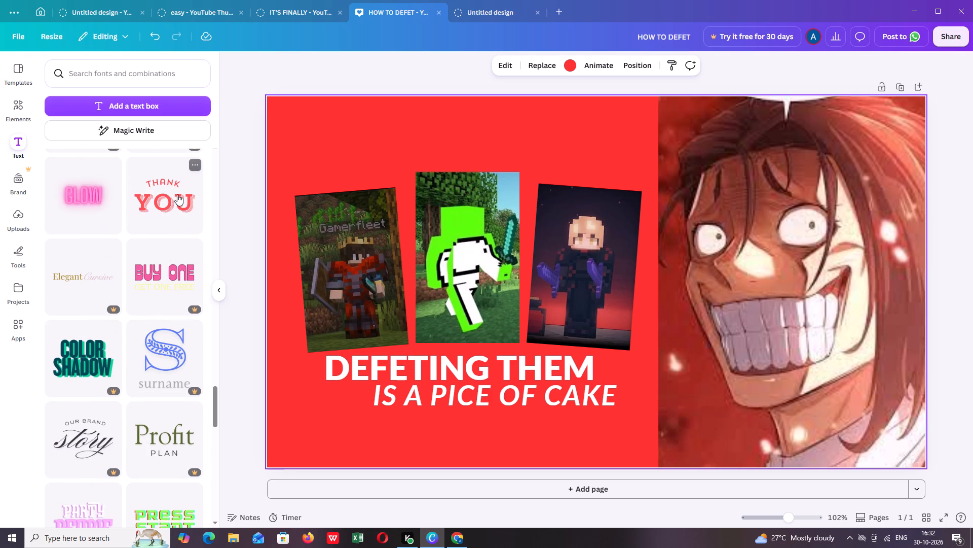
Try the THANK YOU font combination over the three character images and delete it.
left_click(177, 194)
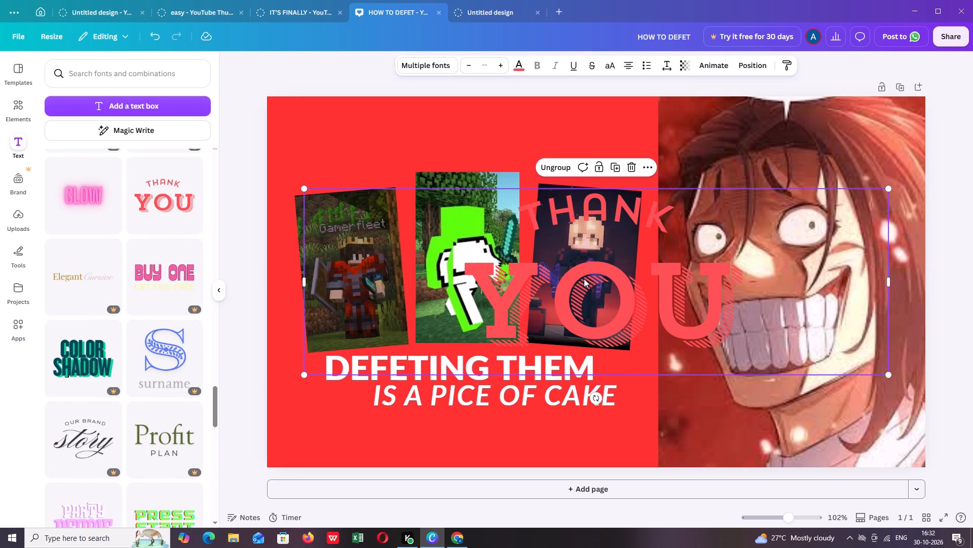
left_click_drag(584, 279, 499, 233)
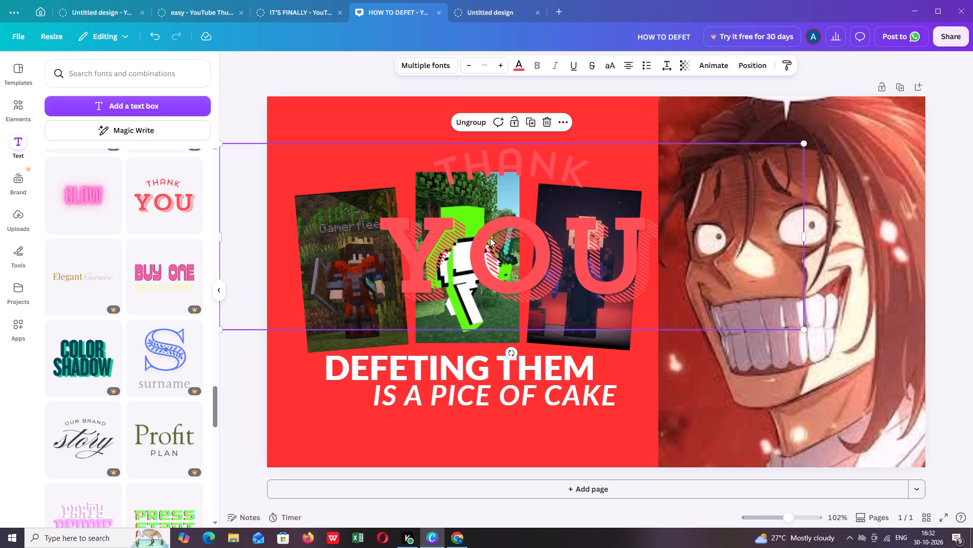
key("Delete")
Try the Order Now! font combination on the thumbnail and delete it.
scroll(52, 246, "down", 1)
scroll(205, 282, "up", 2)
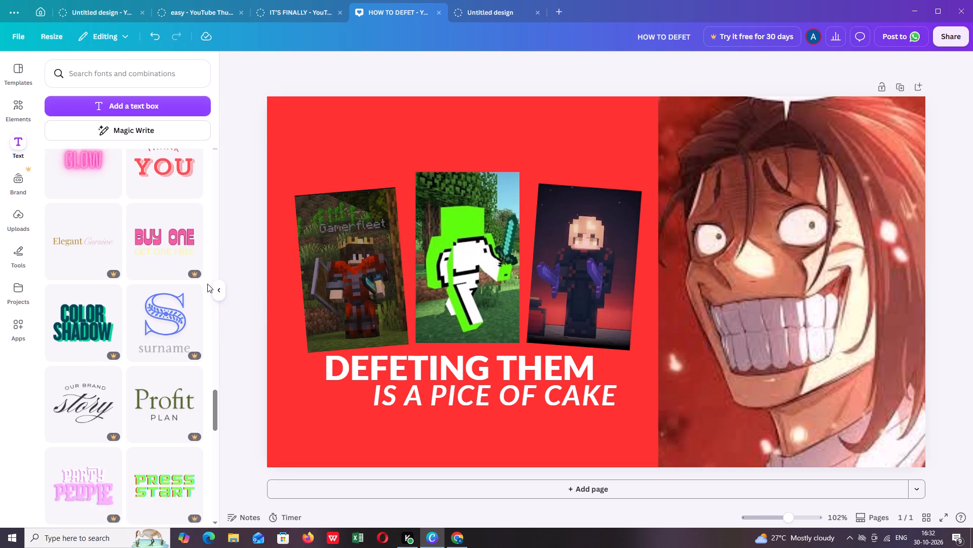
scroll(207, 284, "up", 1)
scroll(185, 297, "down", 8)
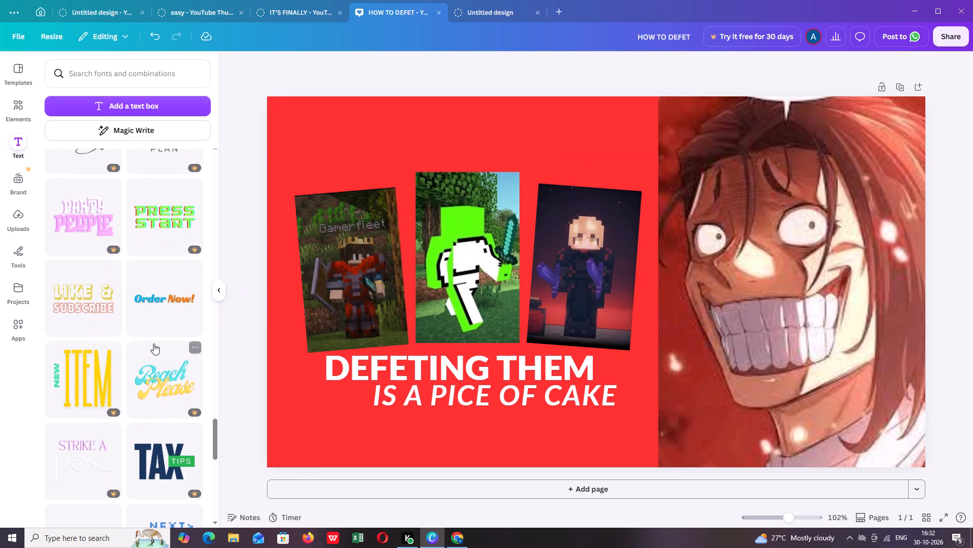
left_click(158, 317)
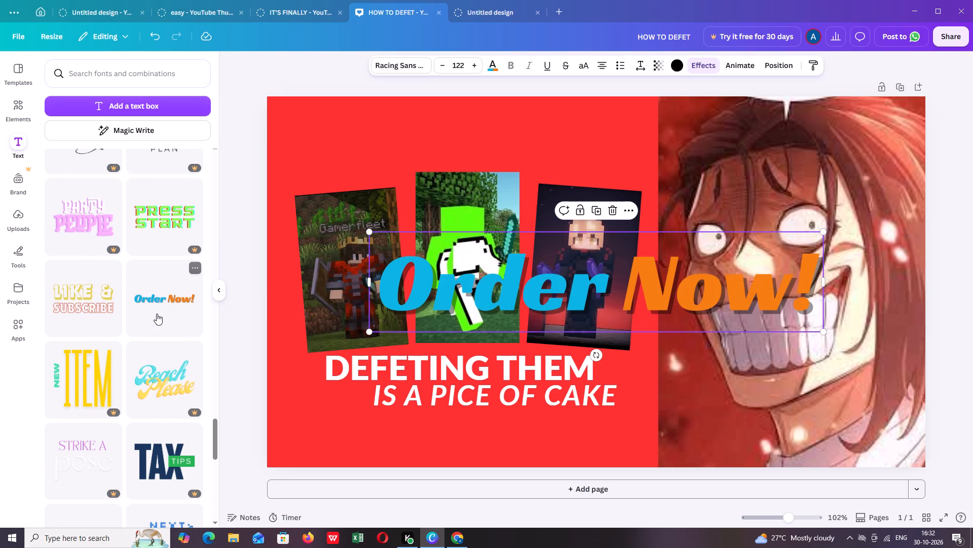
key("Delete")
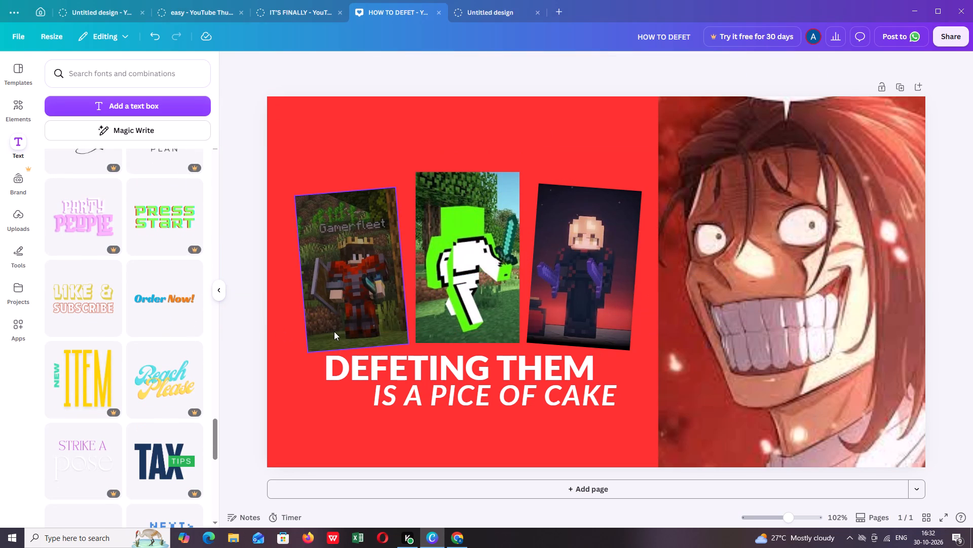
Look through the recently used styles and font combinations again for another caption style.
scroll(149, 293, "up", 3)
scroll(146, 291, "down", 1)
scroll(145, 290, "up", 1)
scroll(145, 289, "down", 1)
scroll(145, 272, "up", 19)
scroll(145, 268, "down", 1)
scroll(145, 268, "up", 7)
scroll(146, 264, "down", 1)
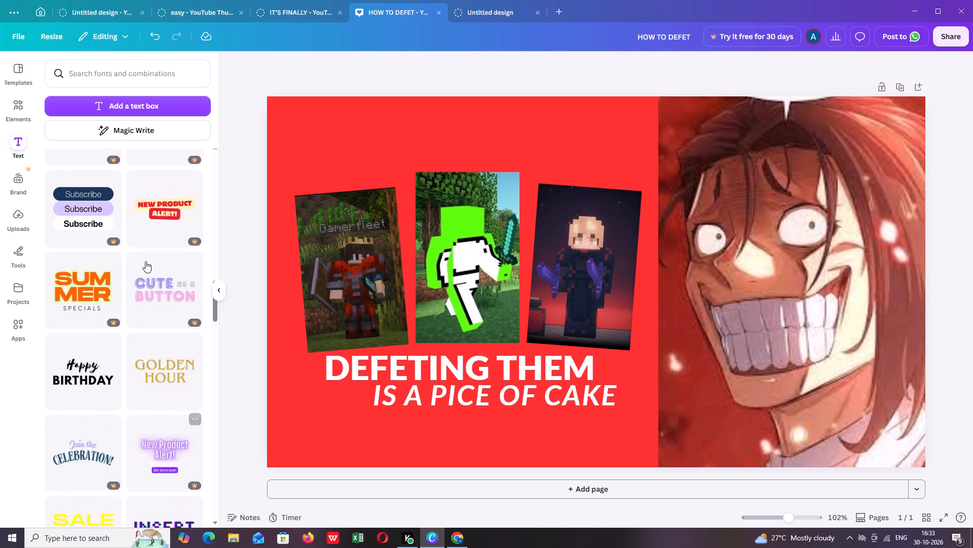
scroll(145, 261, "up", 19)
scroll(144, 258, "down", 1)
scroll(144, 258, "up", 1)
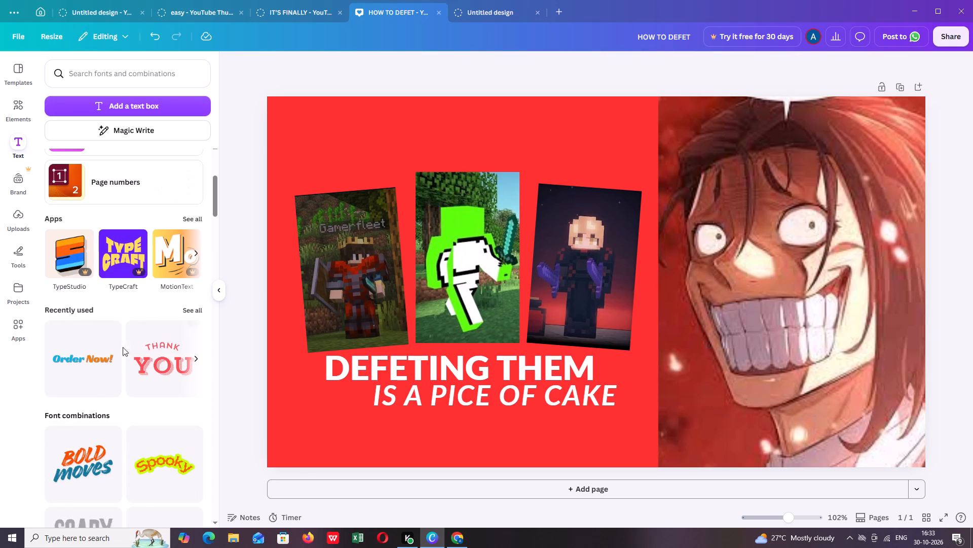
scroll(73, 436, "down", 4)
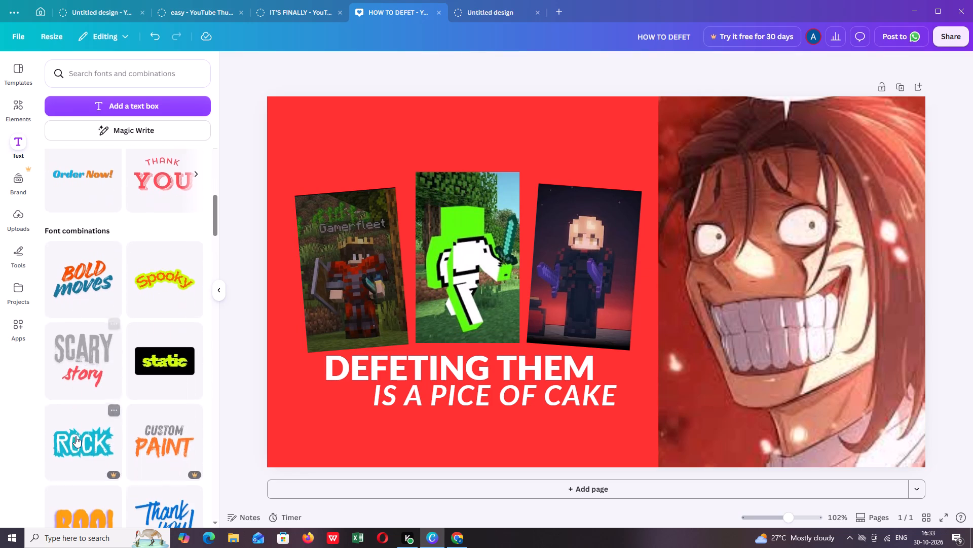
scroll(76, 436, "down", 1)
scroll(78, 429, "up", 5)
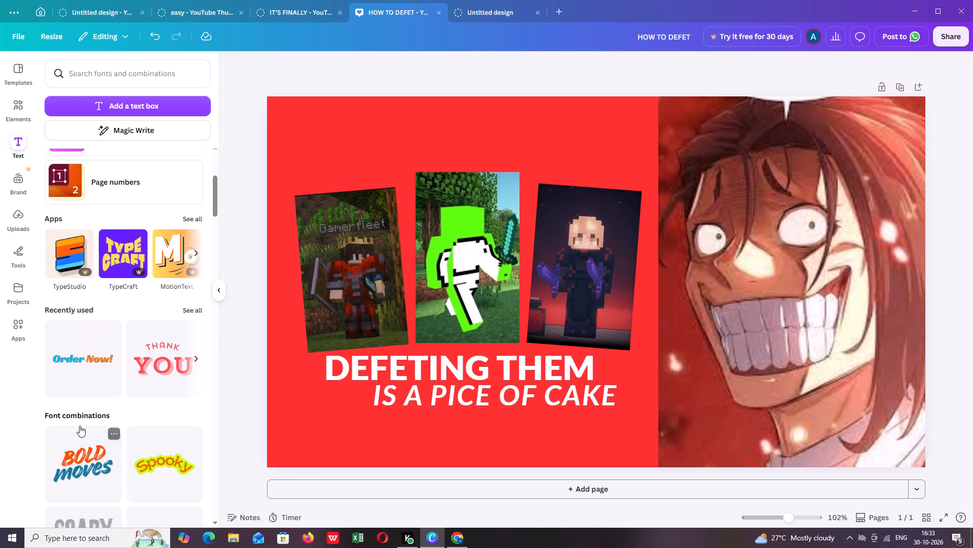
scroll(138, 301, "up", 2)
scroll(136, 304, "down", 1)
scroll(136, 304, "up", 2)
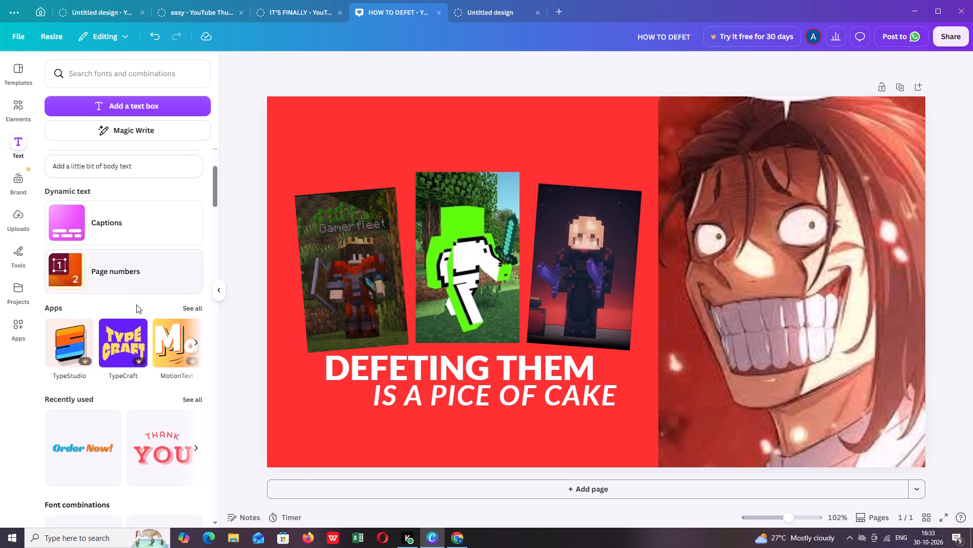
scroll(129, 333, "down", 4)
scroll(128, 341, "up", 1)
scroll(128, 341, "down", 5)
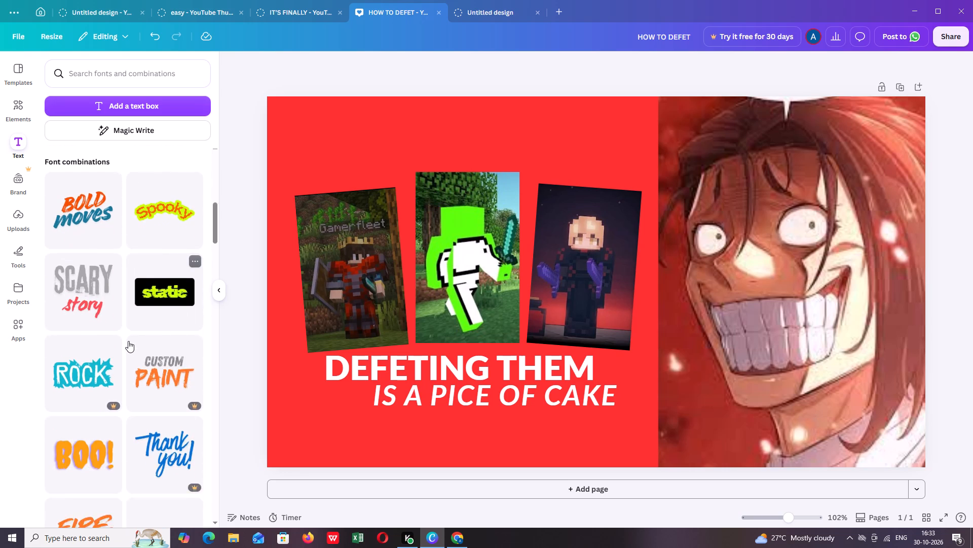
scroll(128, 341, "down", 15)
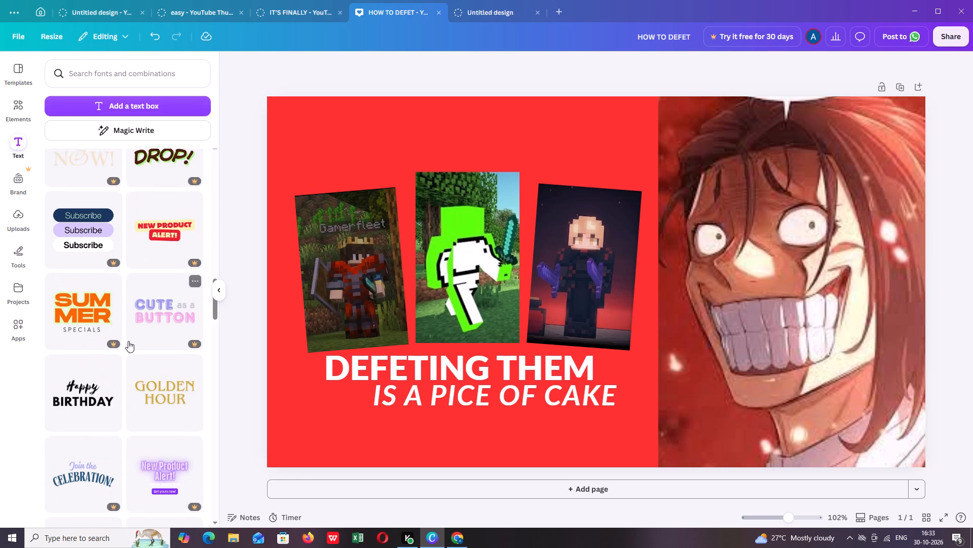
scroll(135, 390, "down", 5)
scroll(135, 391, "up", 1)
scroll(135, 391, "down", 1)
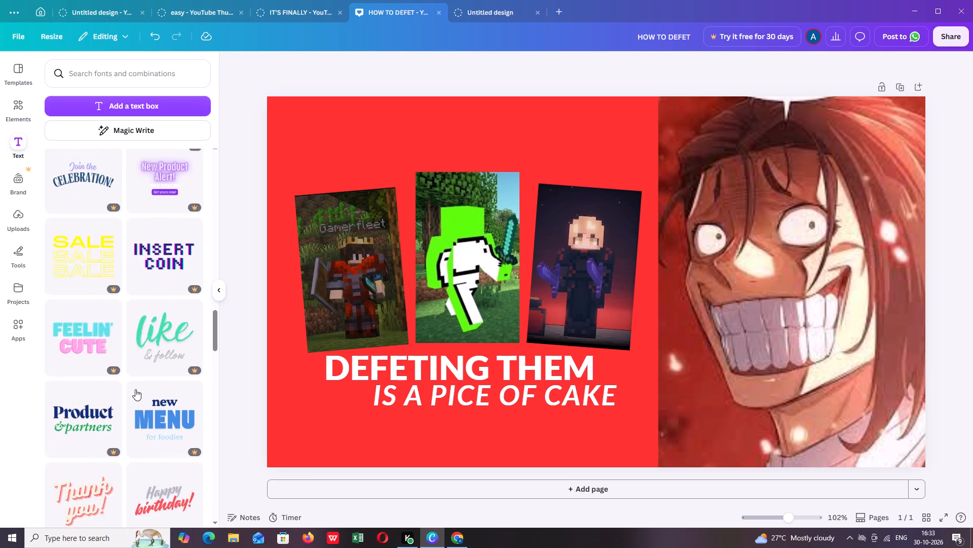
scroll(135, 388, "down", 17)
scroll(135, 386, "down", 5)
scroll(135, 386, "up", 1)
scroll(135, 386, "down", 1)
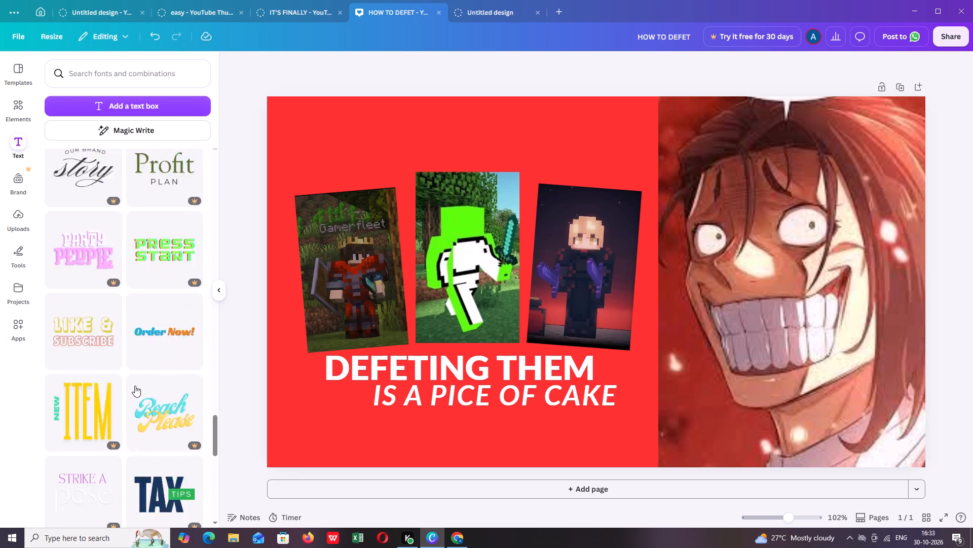
scroll(135, 386, "down", 4)
Duplicate the IS A PICE OF CAKE line above the character images and change the copy's text to GAMER FLEET.
left_click(480, 393)
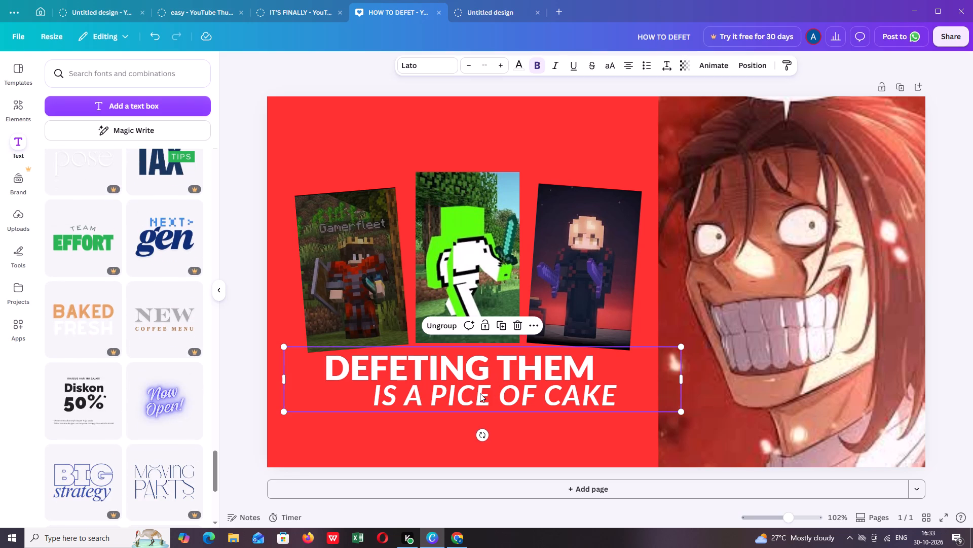
left_click(479, 392)
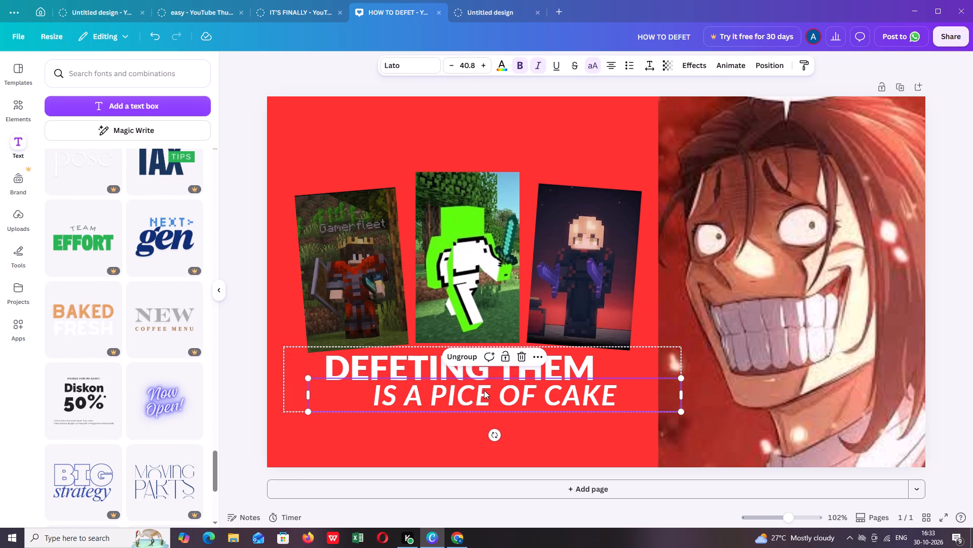
key("ctrl+c")
key("ctrl+v")
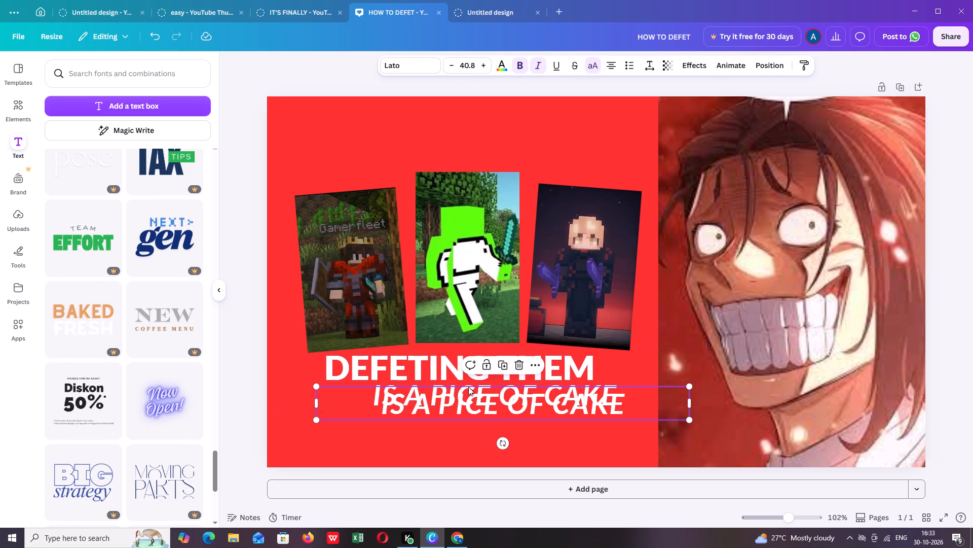
left_click_drag(526, 392, 453, 134)
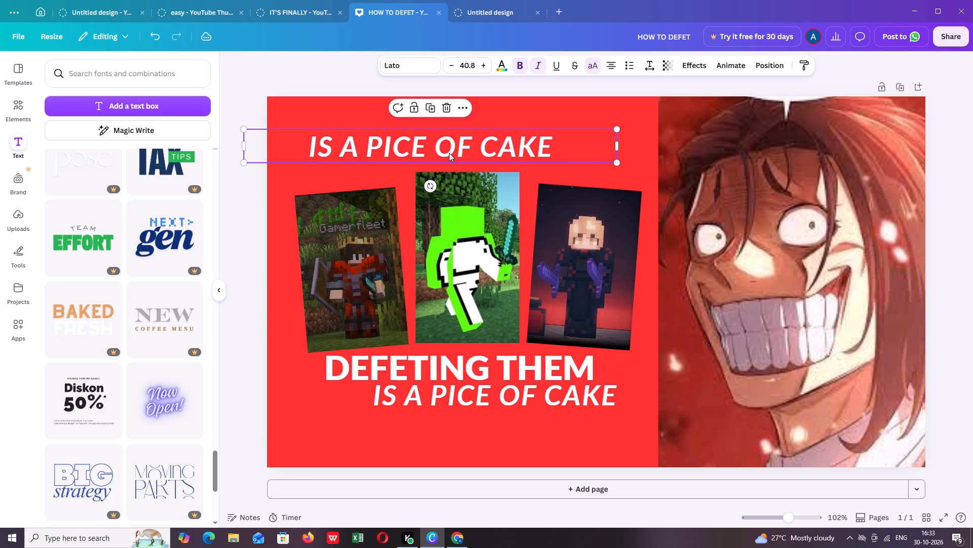
double_click(449, 153)
type("GAMER")
key("space")
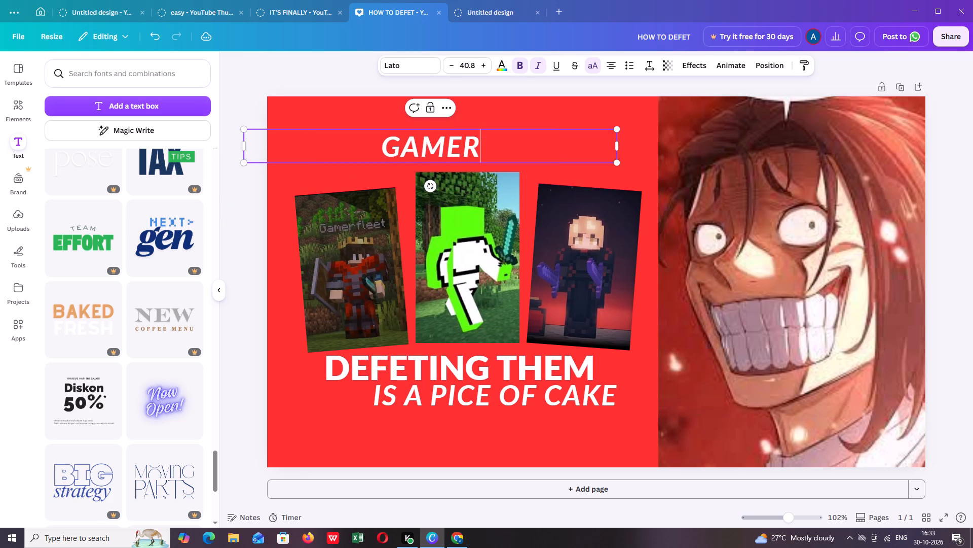
type("FLEET")
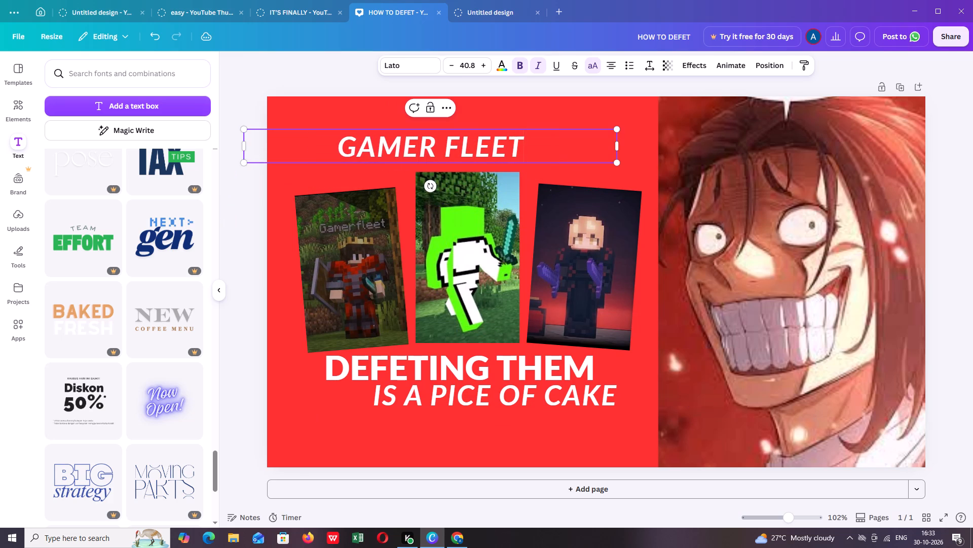
Shrink the GAMER FLEET label to about size 22, tilt it to match the Gamerfleet image and place it along that image's top edge.
left_click_drag(617, 161, 463, 157)
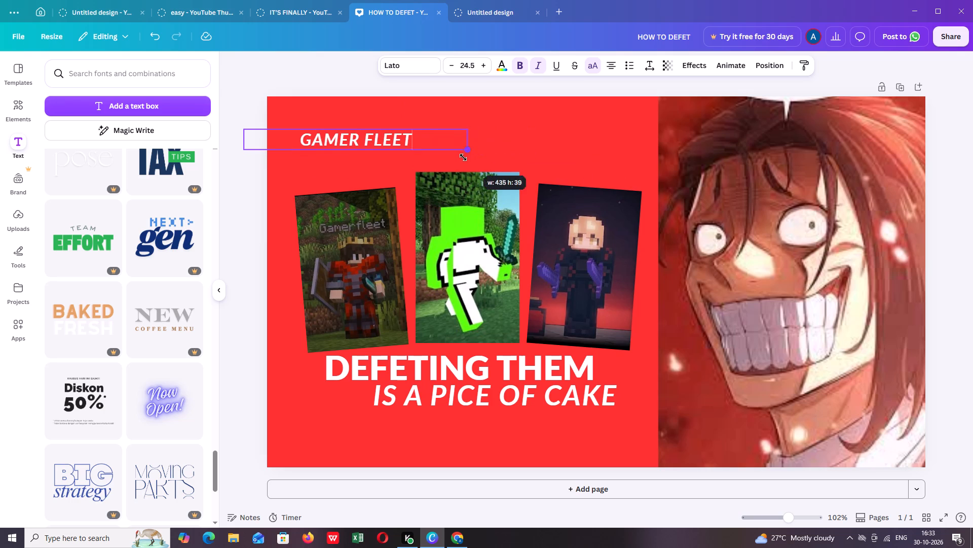
left_click_drag(463, 157, 445, 156)
left_click(337, 168)
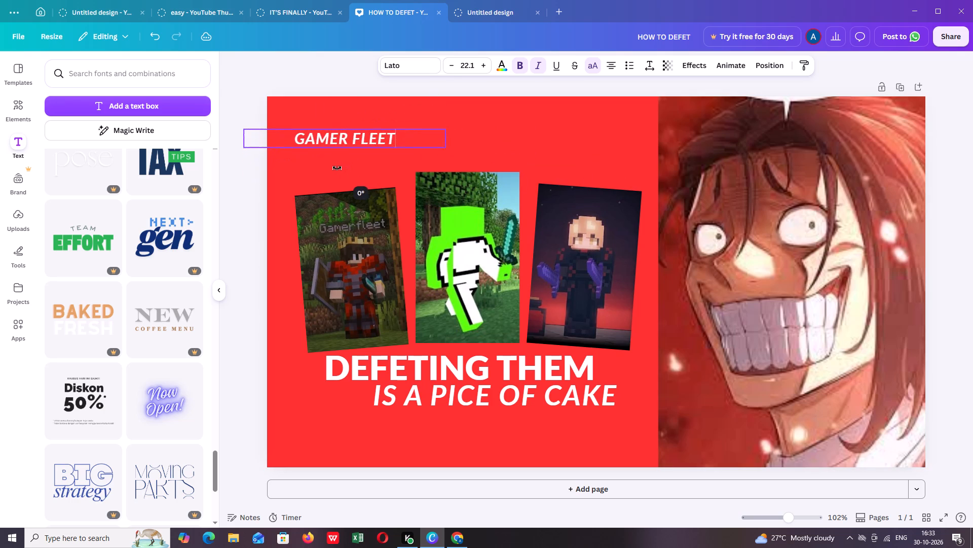
left_click_drag(357, 138, 352, 164)
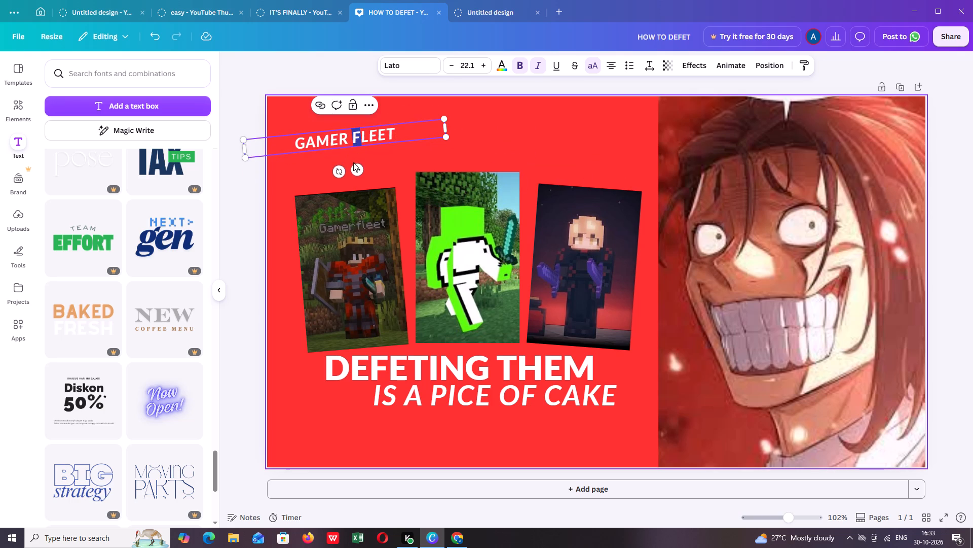
left_click(374, 154)
left_click(383, 138)
left_click_drag(383, 138, 381, 150)
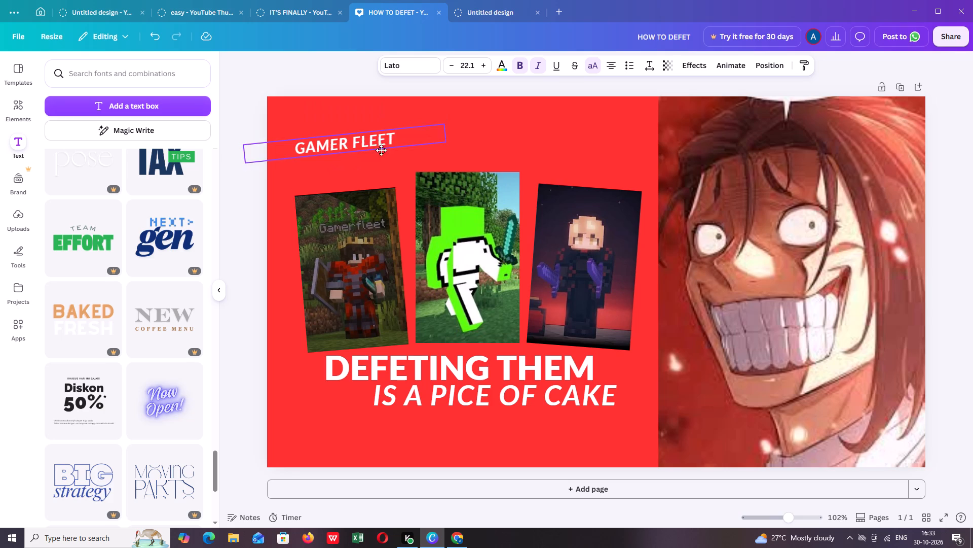
left_click_drag(381, 150, 374, 173)
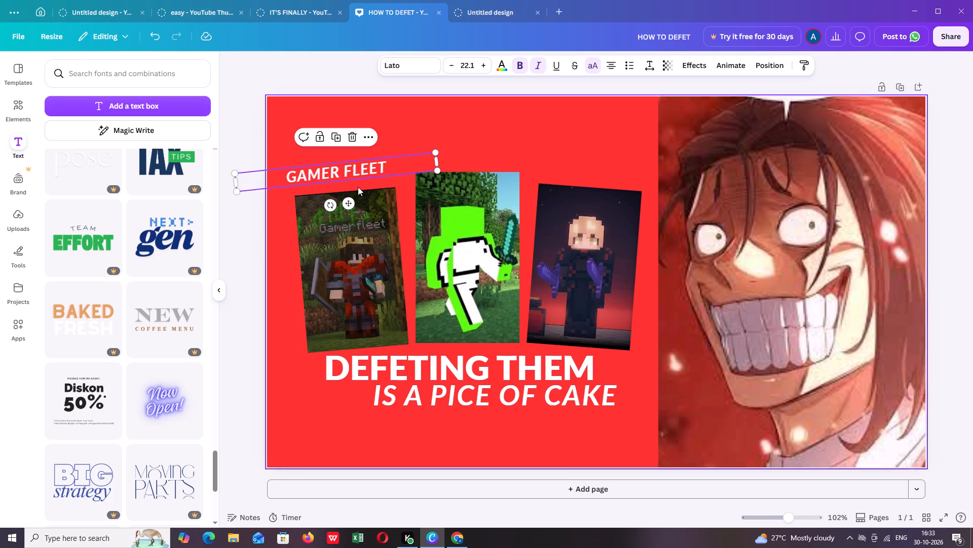
left_click(329, 205)
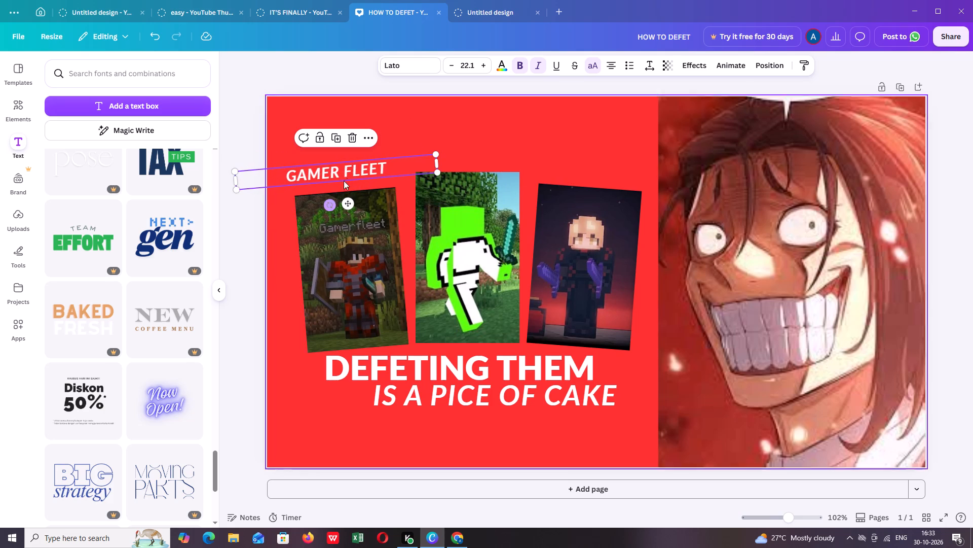
left_click_drag(353, 170, 356, 178)
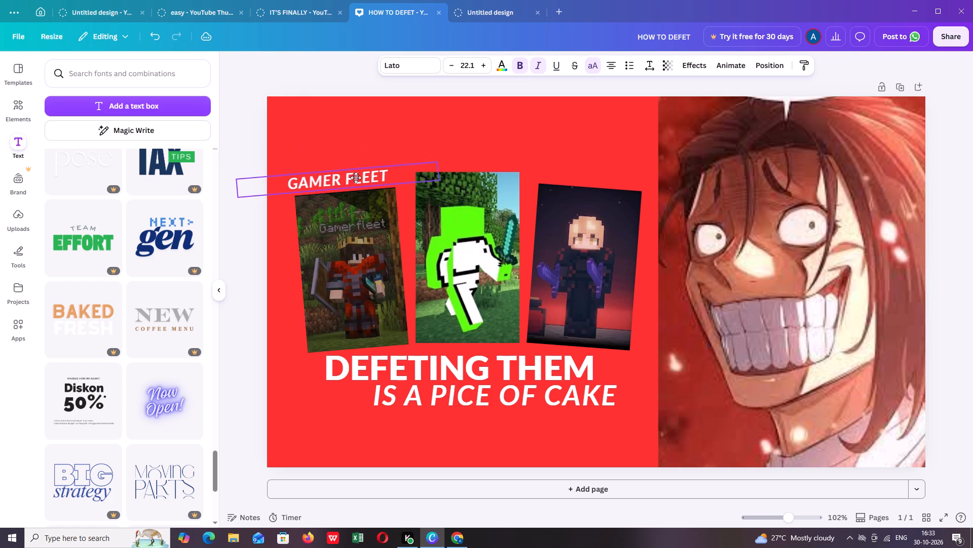
left_click_drag(356, 178, 357, 179)
left_click(357, 164)
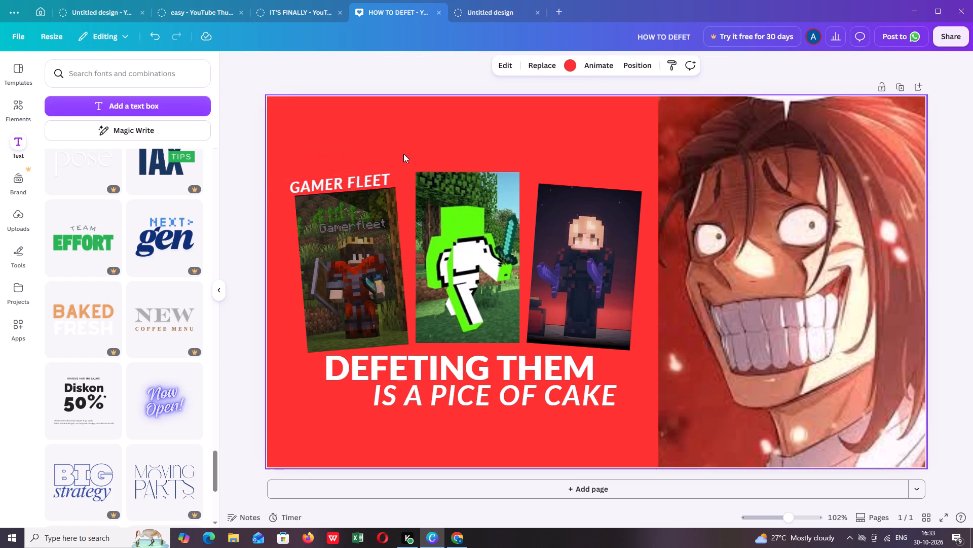
Reduce the GAMER FLEET label to about size 20 and centre it over the top edge of the Gamerfleet image.
double_click(373, 178)
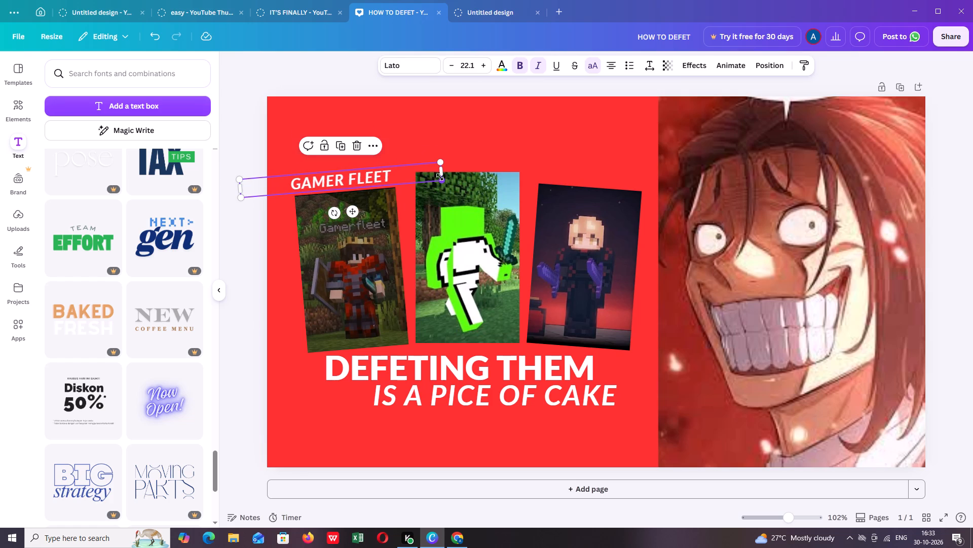
left_click_drag(440, 177, 423, 181)
left_click_drag(346, 180, 354, 180)
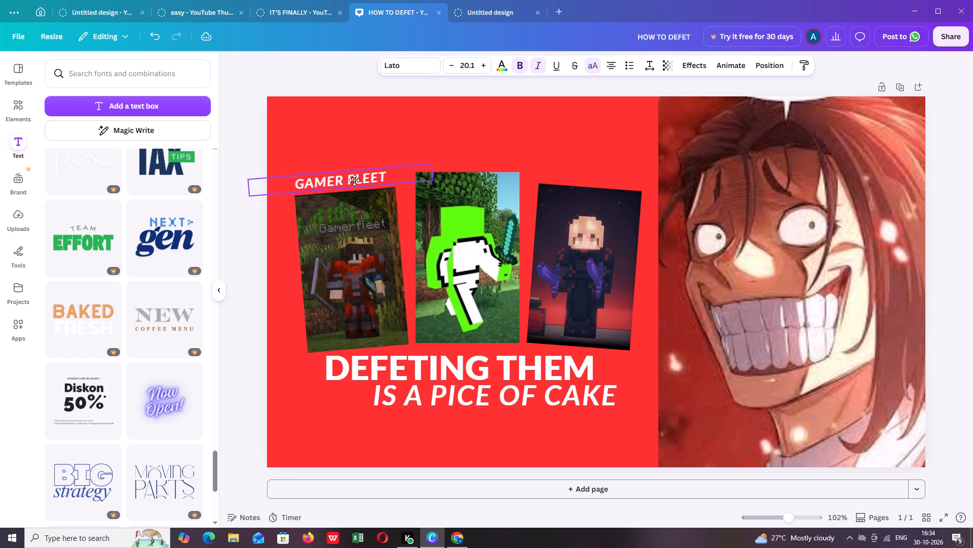
left_click_drag(354, 180, 355, 181)
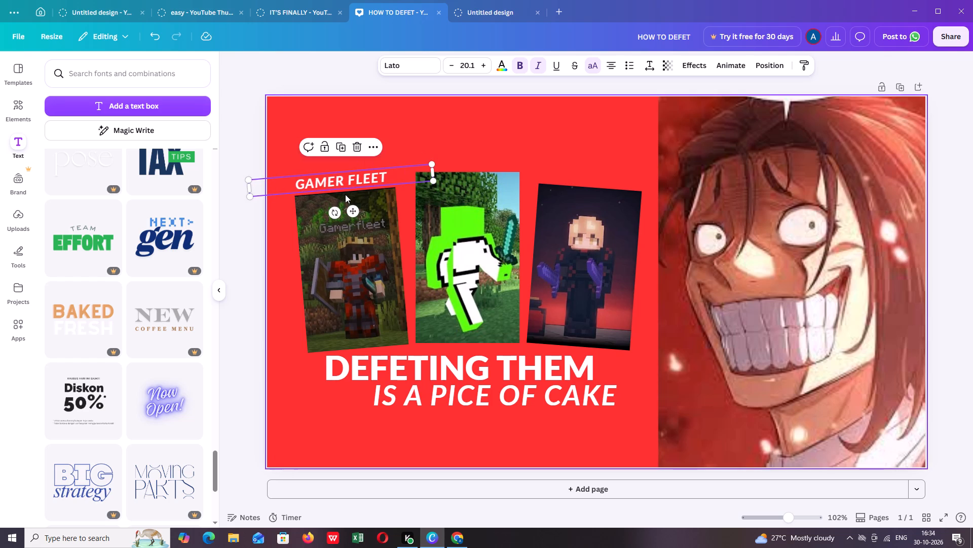
Duplicate the GAMER FLEET label above the green character image, change its text to DREAM, level it and set it just above the image.
key("ctrl+c")
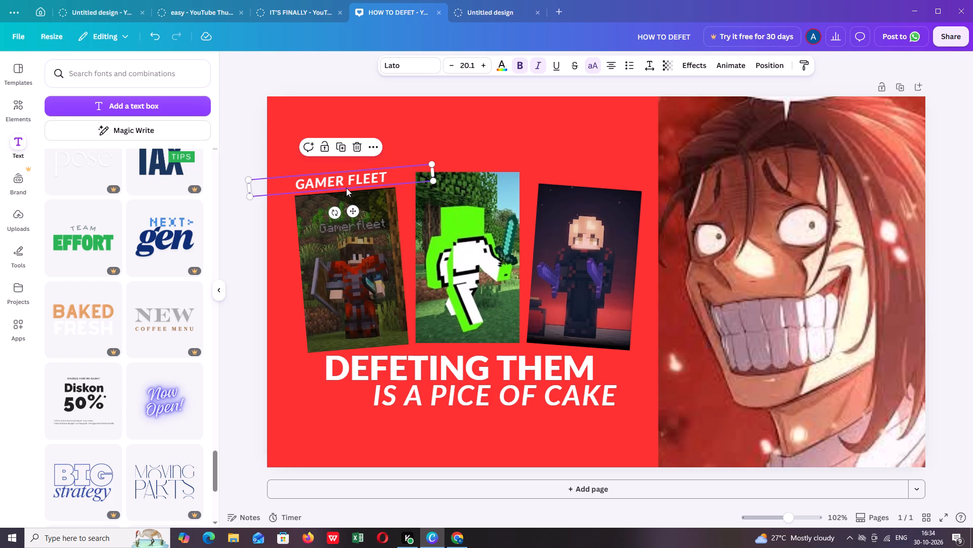
key("ctrl+v")
left_click_drag(385, 185, 449, 165)
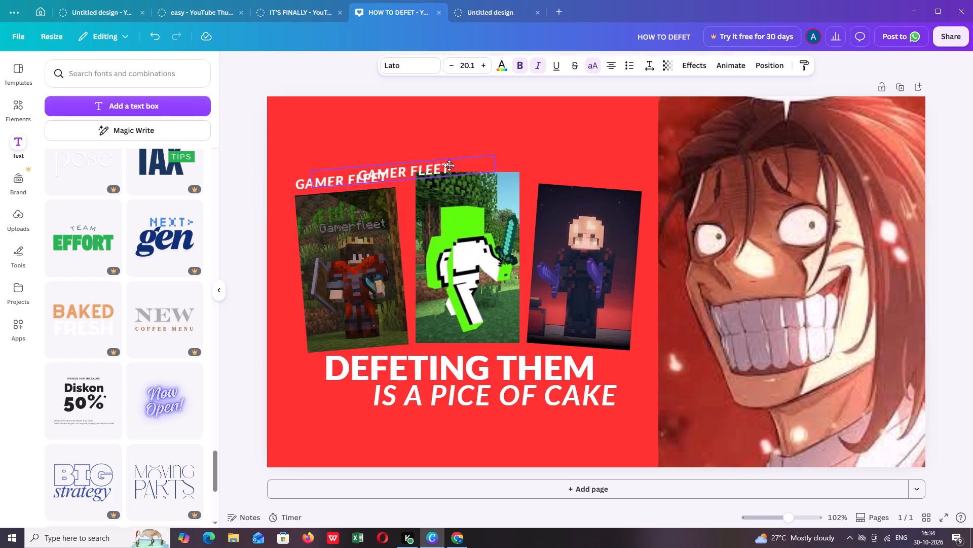
left_click_drag(449, 165, 495, 153)
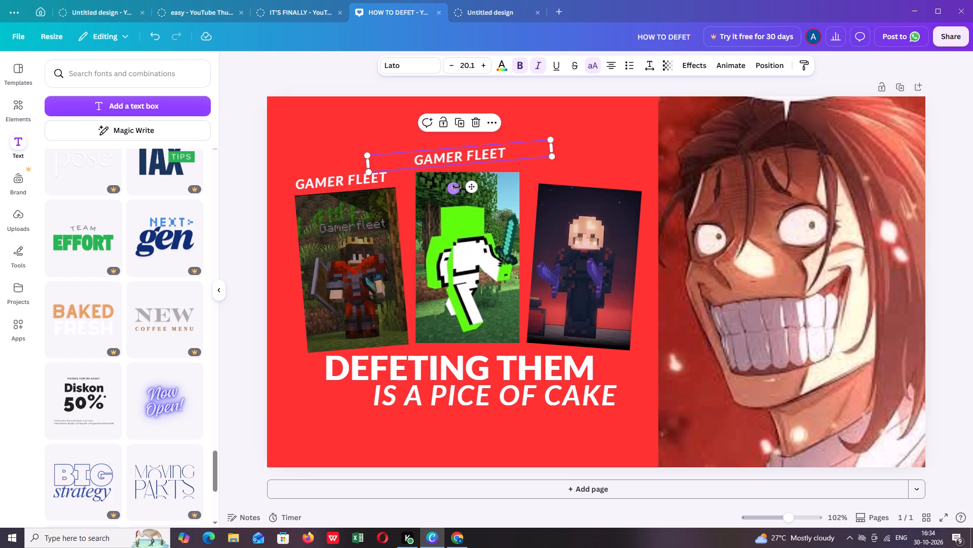
left_click(456, 187)
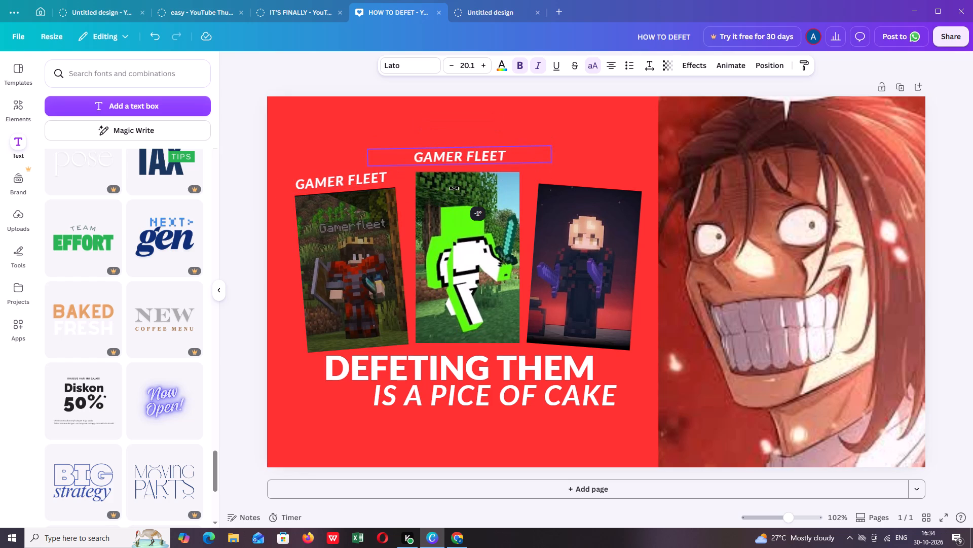
double_click(459, 155)
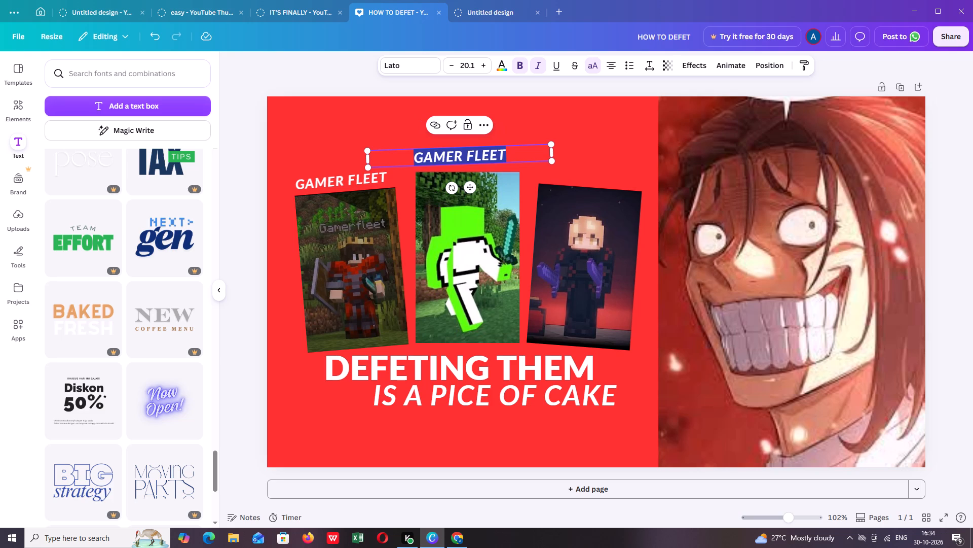
type("DREAM")
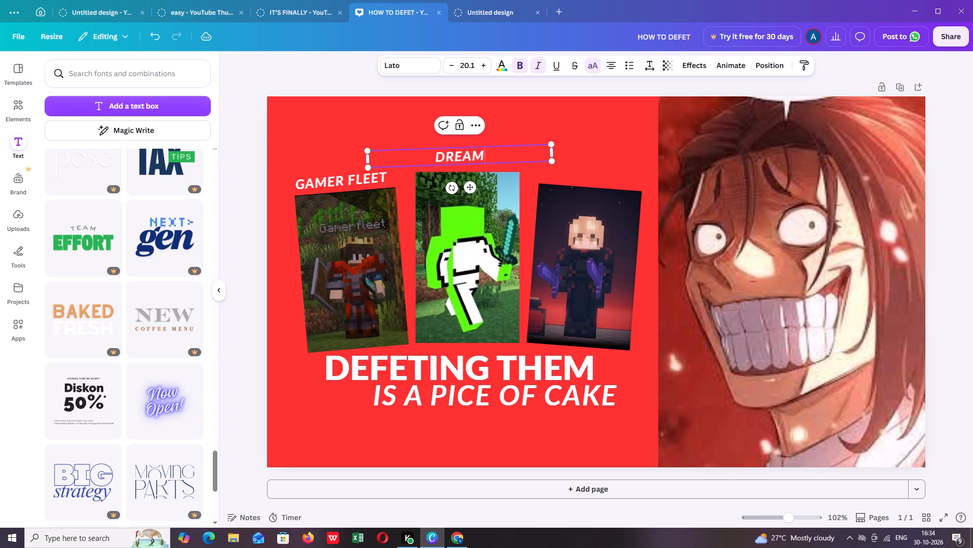
left_click(452, 188)
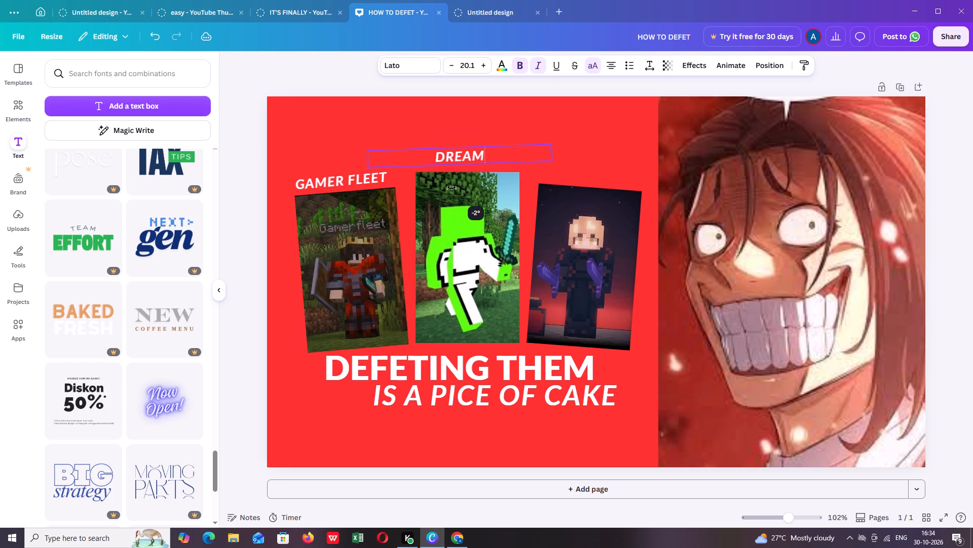
left_click(528, 175)
left_click(504, 155)
left_click(504, 155)
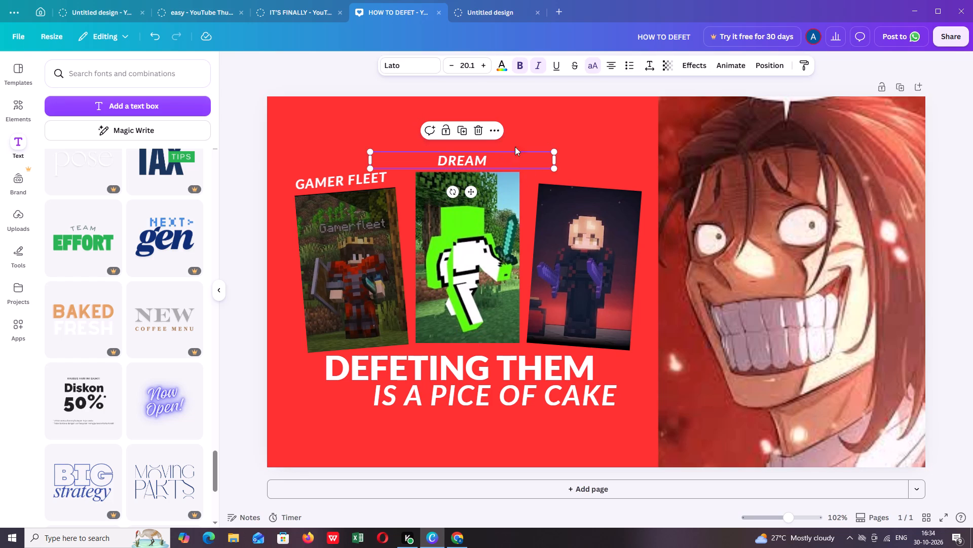
left_click(518, 126)
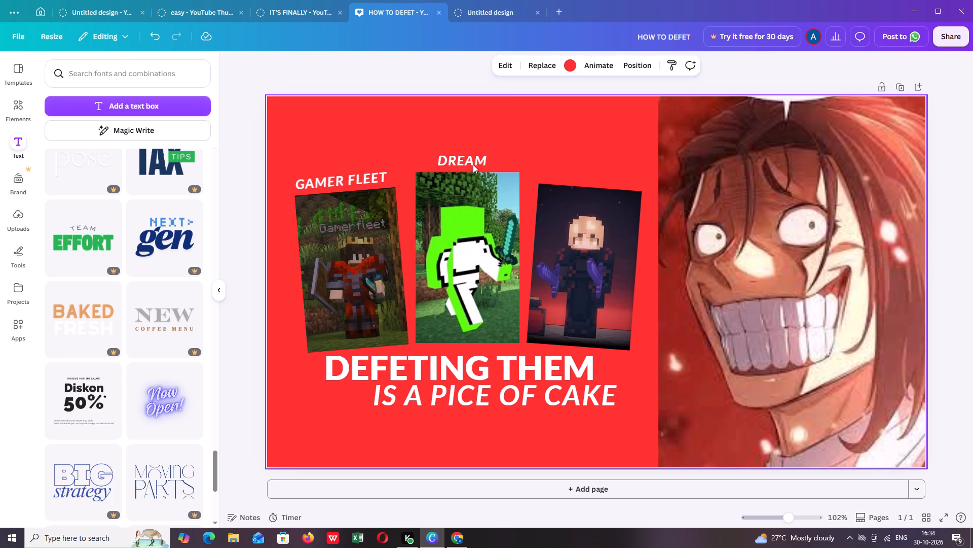
Duplicate the DREAM label above the dark-armoured character image, tilt it to match that image's top edge and change its text to SHARPNESS.
left_click(481, 164)
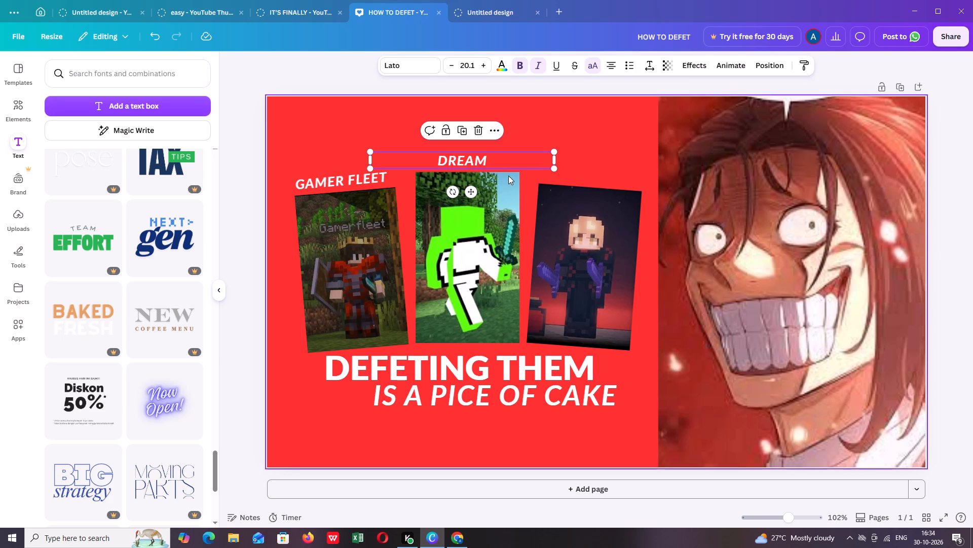
key("ctrl+c")
key("ctrl+v")
left_click_drag(509, 164, 567, 161)
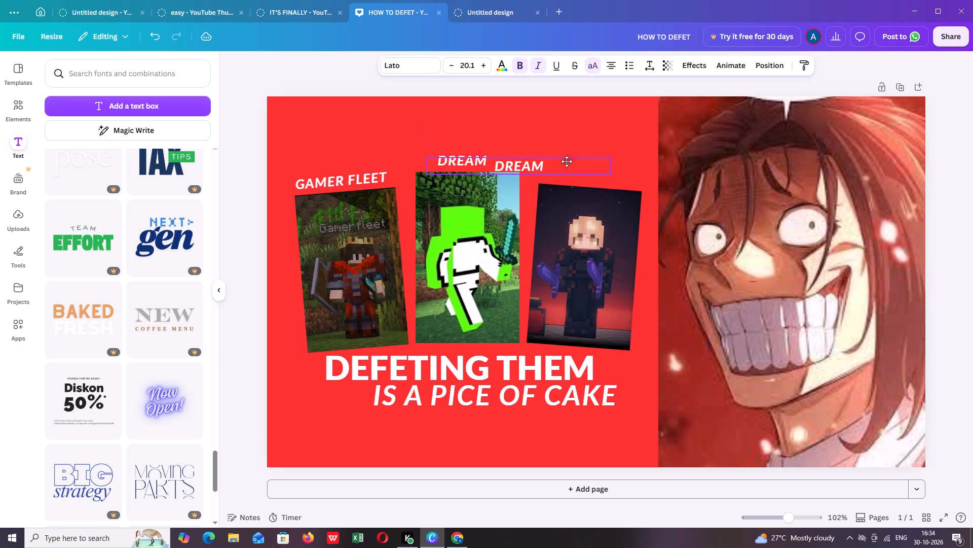
left_click_drag(567, 161, 625, 166)
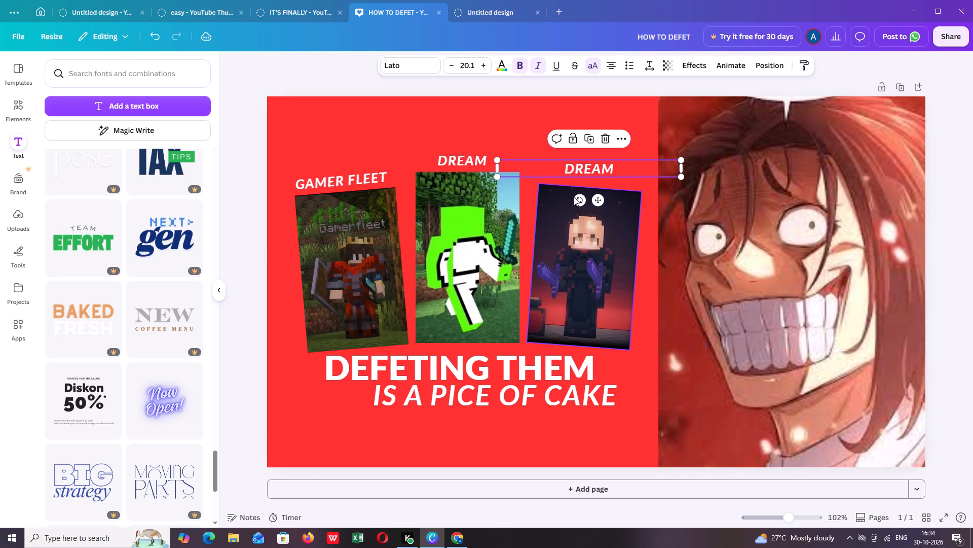
left_click(579, 198)
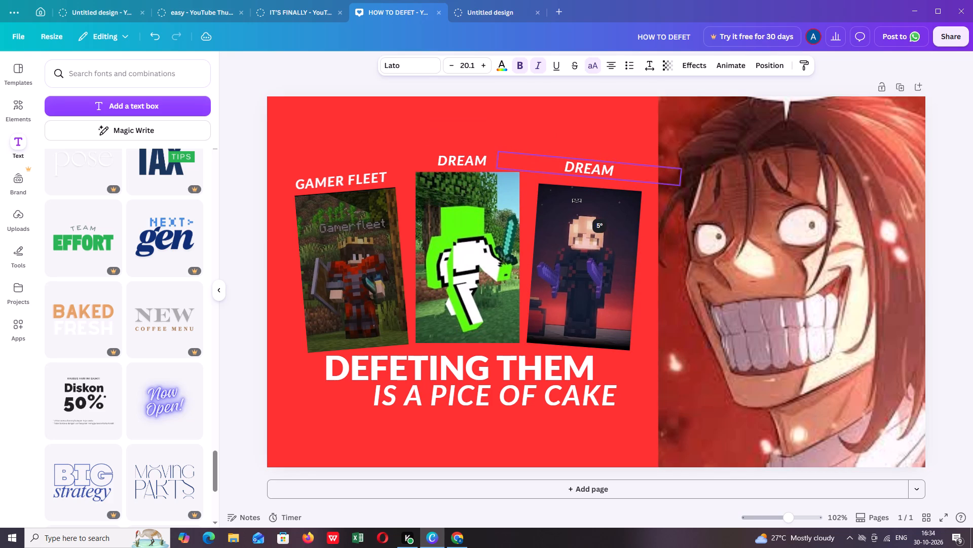
left_click_drag(603, 170, 603, 177)
left_click(580, 207)
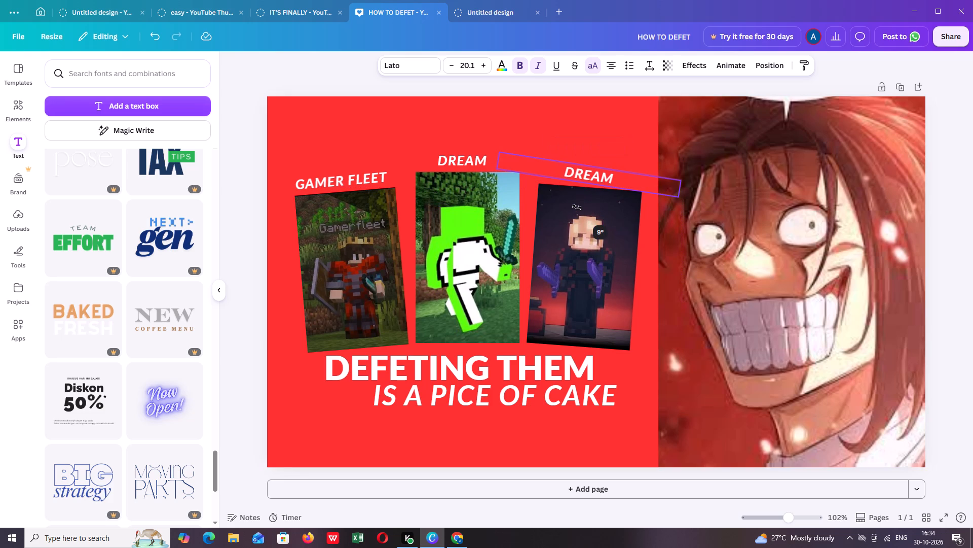
double_click(582, 173)
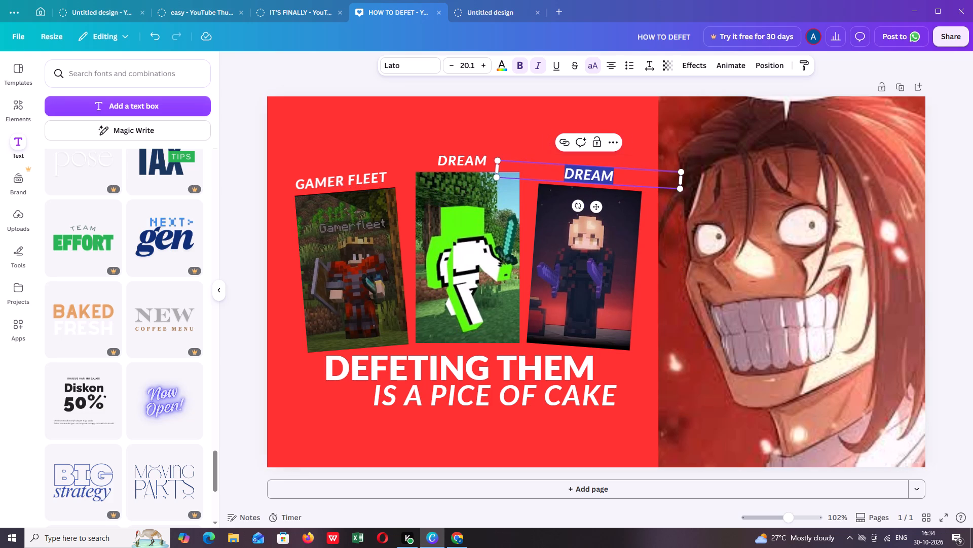
type("SHARPNESS")
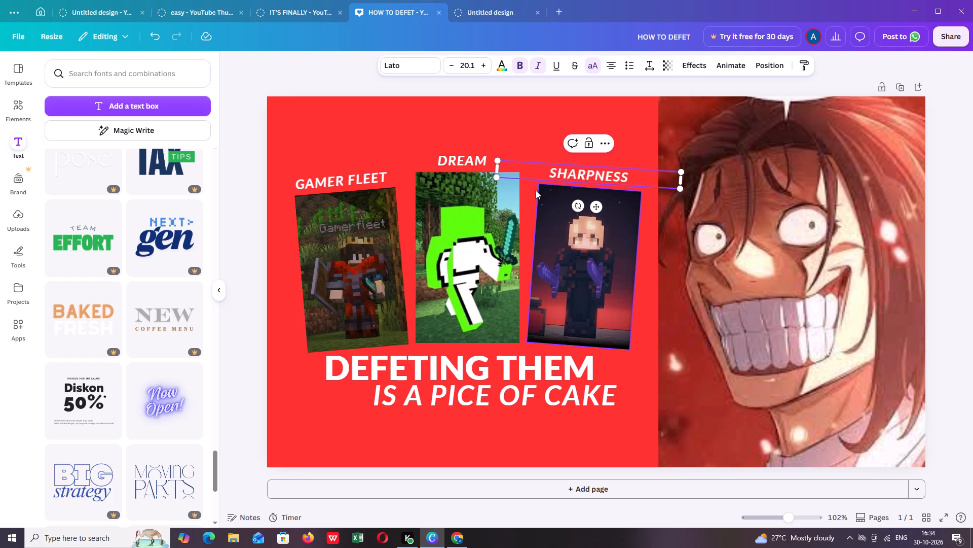
left_click(461, 126)
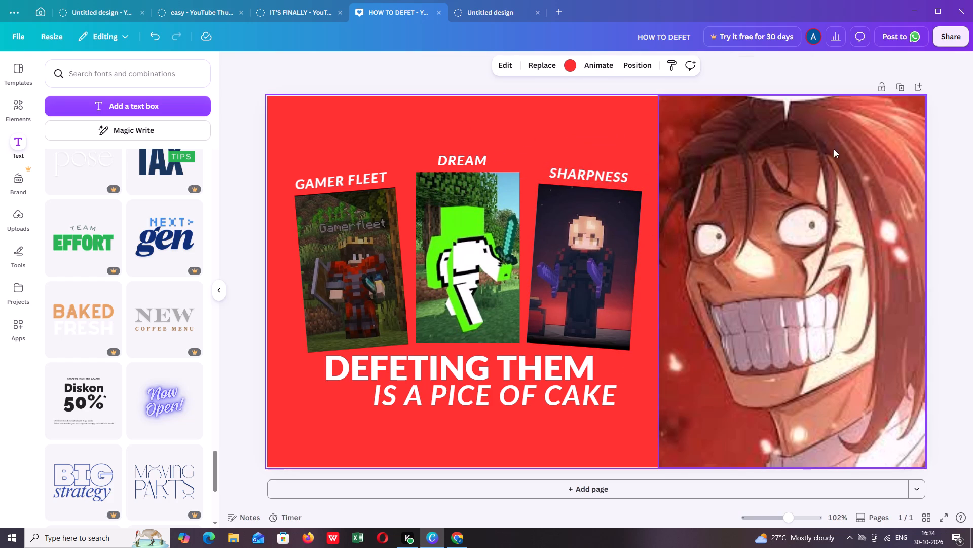
Download the finished thumbnail as a PNG and save it in Downloads as HOW TO DEFET1.
left_click(959, 32)
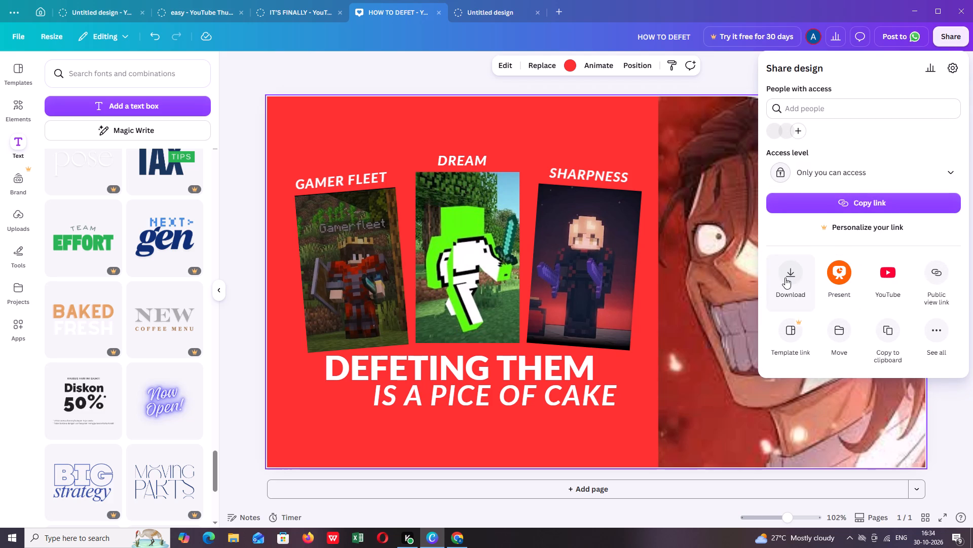
left_click(785, 278)
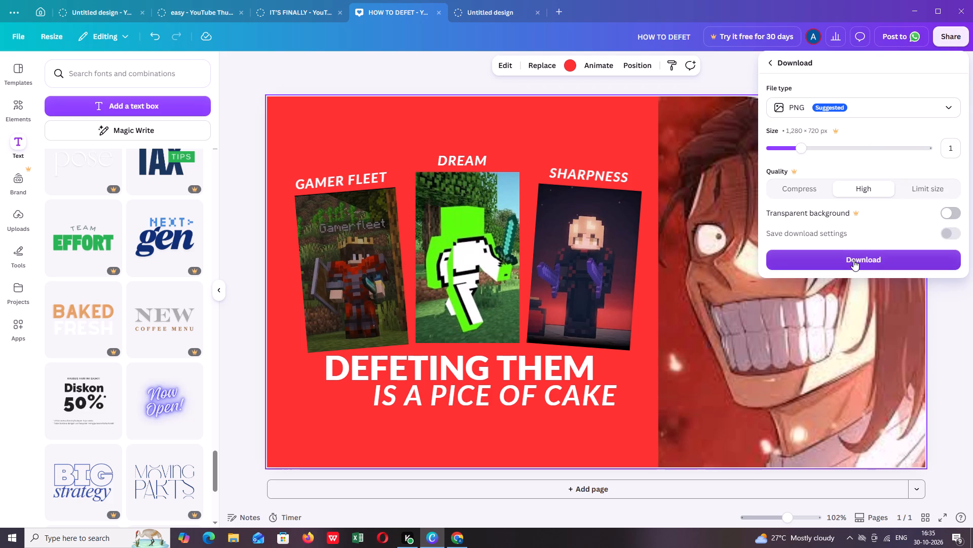
left_click(853, 260)
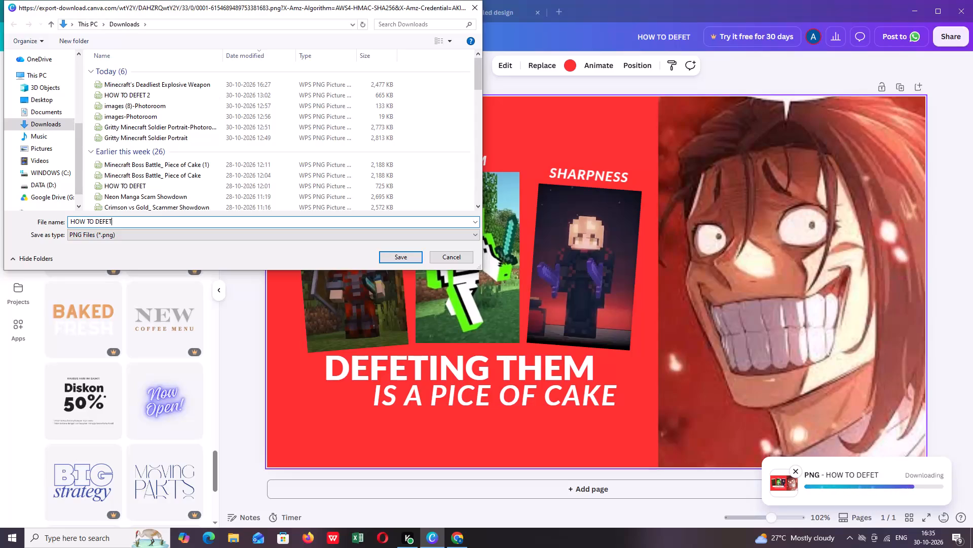
key("1")
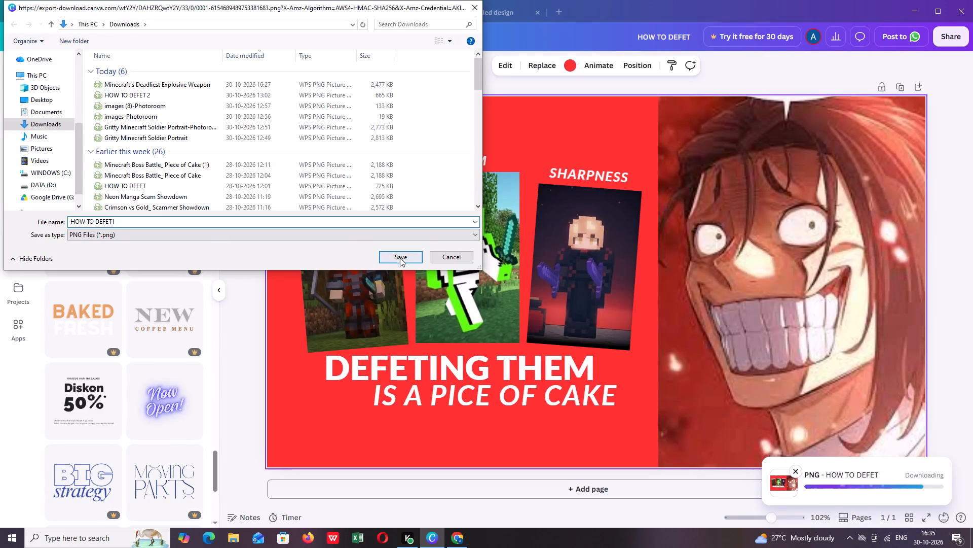
left_click(400, 258)
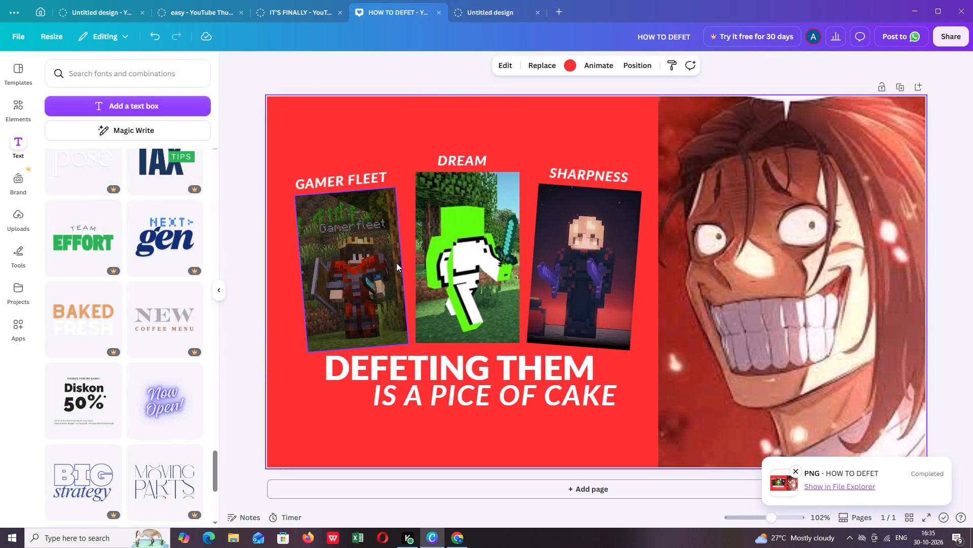
left_click(451, 536)
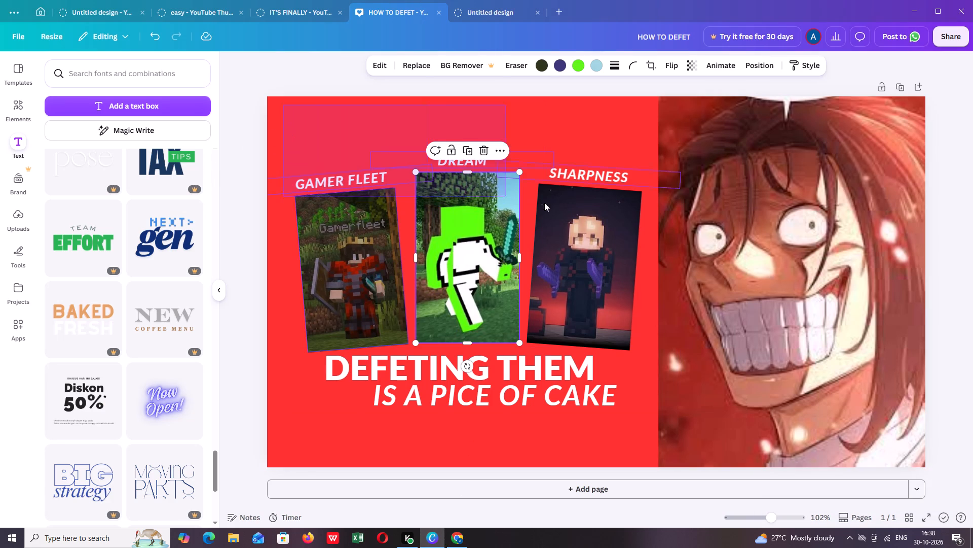
Delete all the character pictures, name labels and title text from the HOW TO DEFET page, keeping its red background.
left_click_drag(544, 202, 856, 466)
key("Delete")
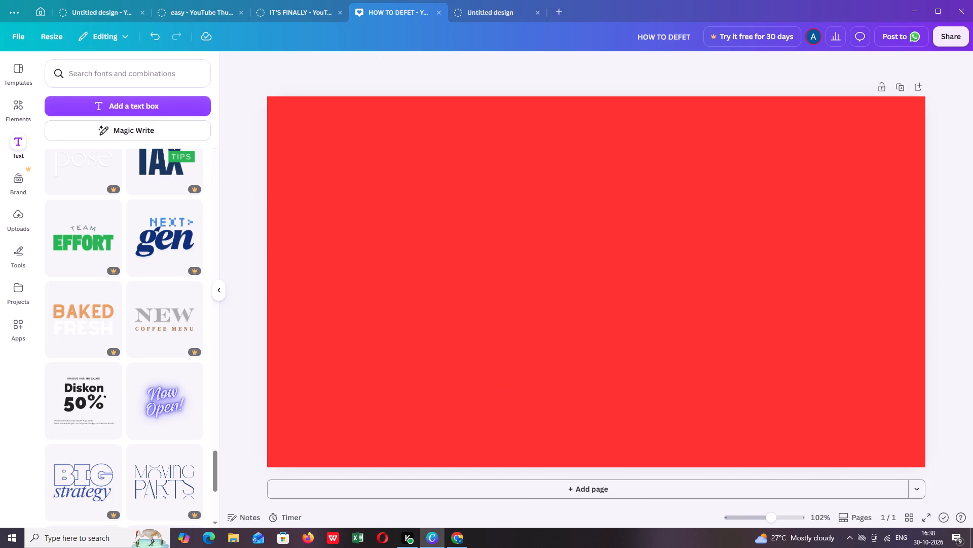
Look through the uploaded images for a picture to use in the emptied design and dismiss the WhatsApp notification.
left_click(15, 224)
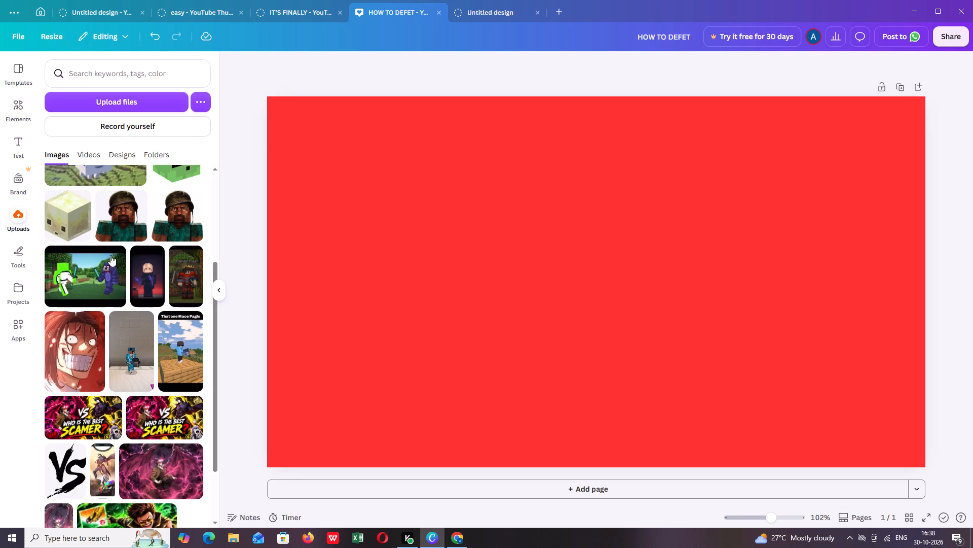
scroll(98, 366, "up", 5)
scroll(98, 366, "down", 1)
scroll(98, 366, "up", 3)
scroll(98, 366, "down", 1)
scroll(98, 366, "up", 1)
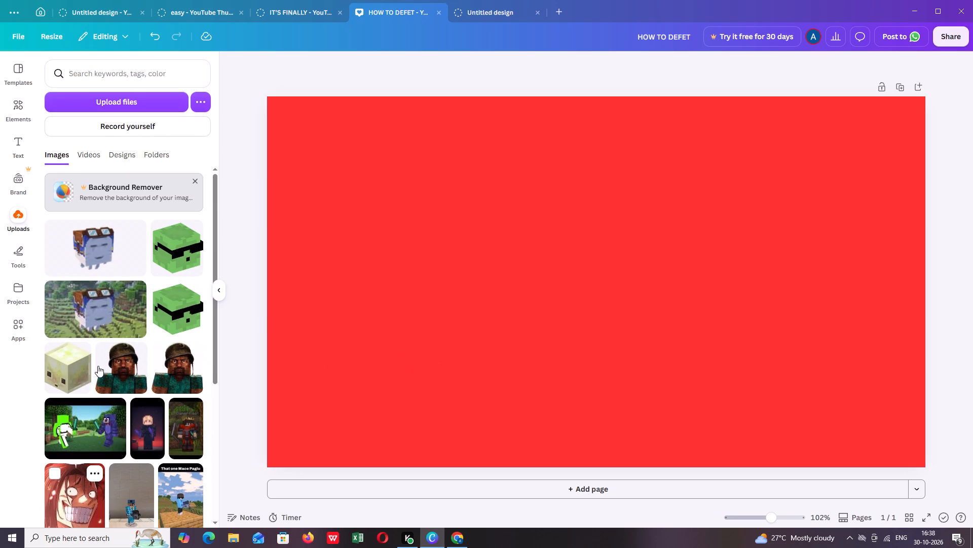
scroll(98, 366, "up", 1)
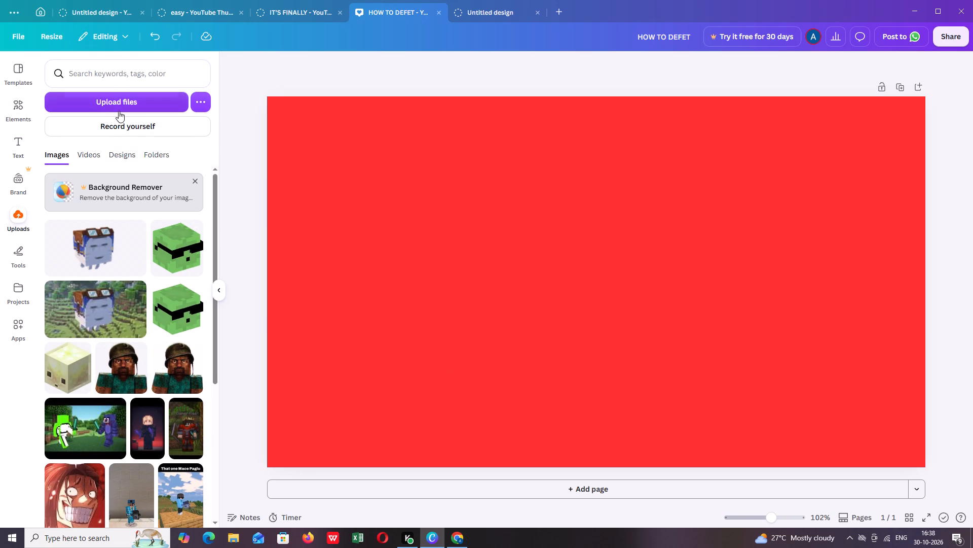
scroll(126, 242, "down", 2)
scroll(127, 258, "up", 1)
scroll(127, 259, "down", 3)
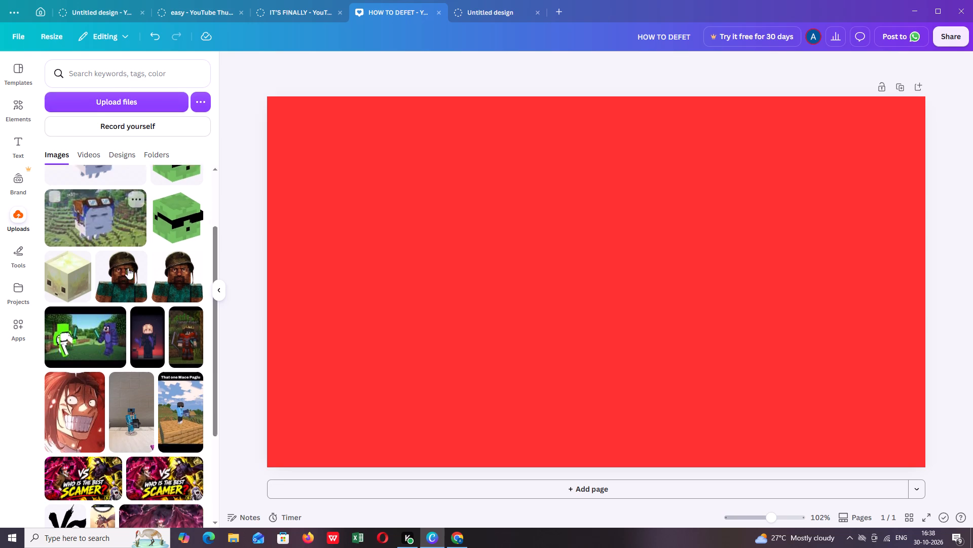
scroll(128, 268, "down", 14)
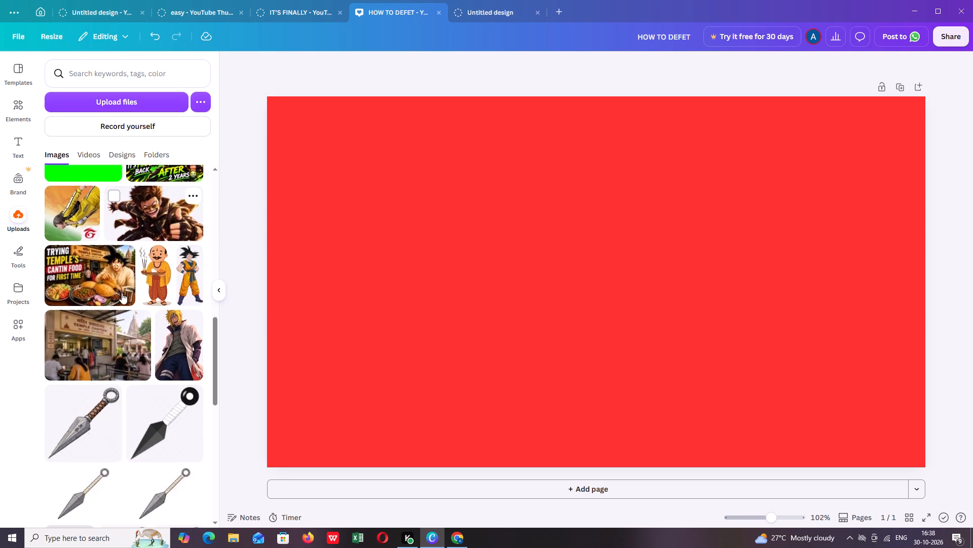
scroll(122, 293, "down", 1)
scroll(121, 292, "up", 9)
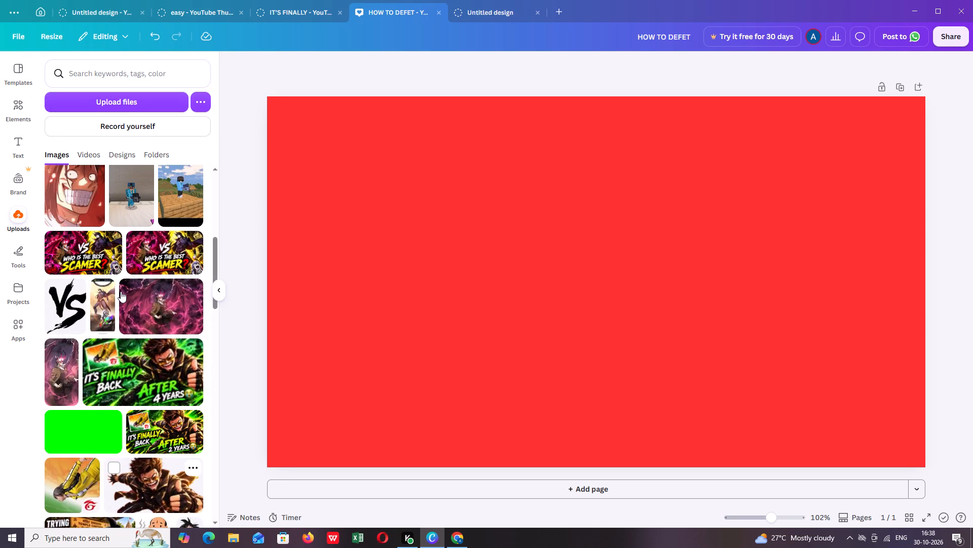
scroll(121, 291, "up", 7)
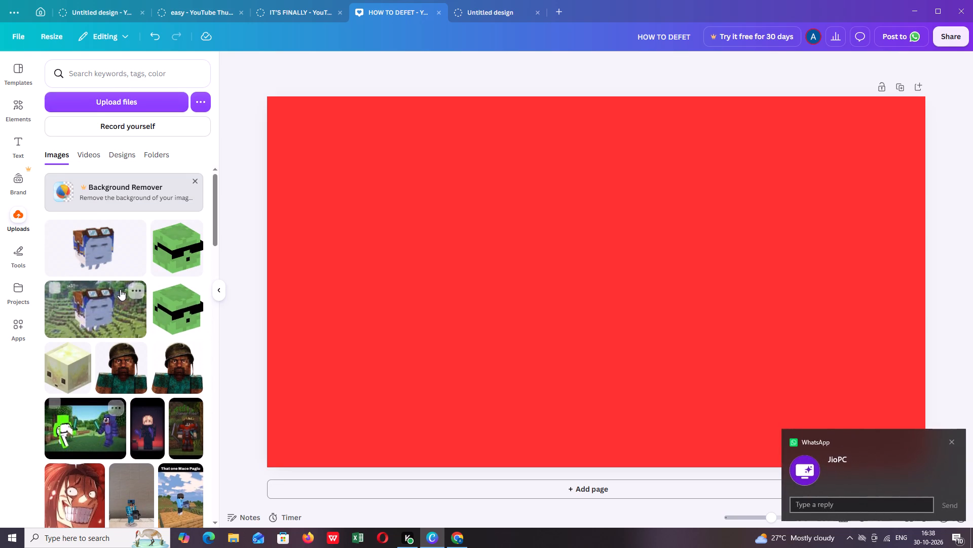
scroll(120, 289, "up", 4)
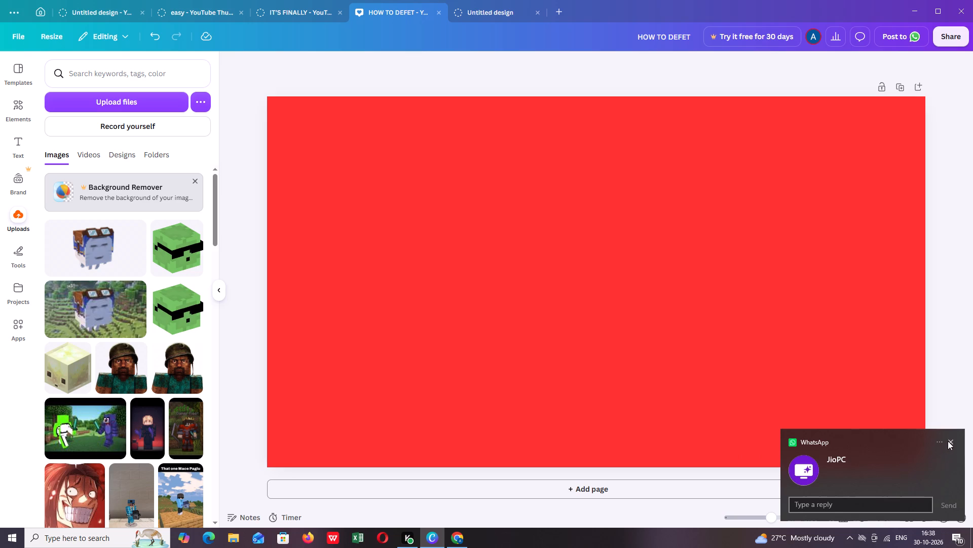
left_click(948, 441)
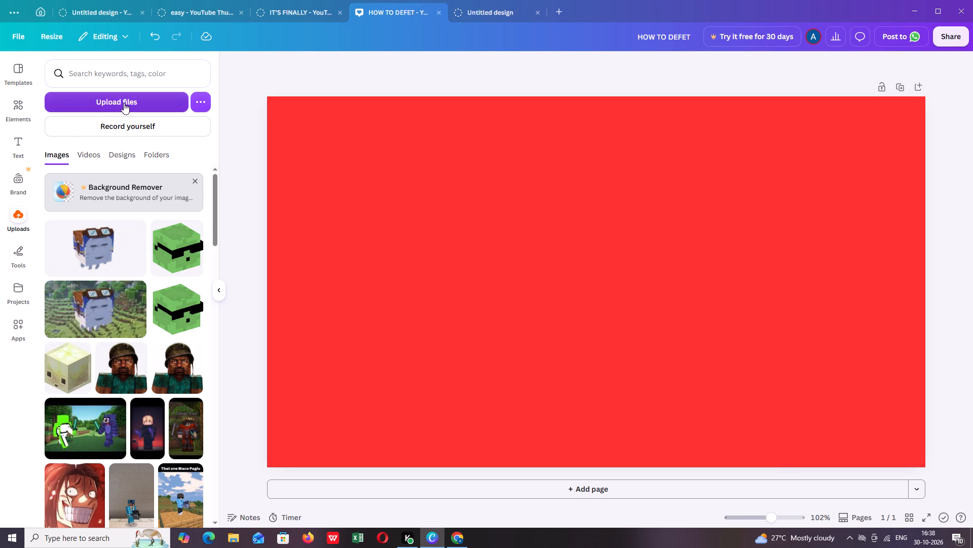
Remove the red background from the page.
left_click(608, 291)
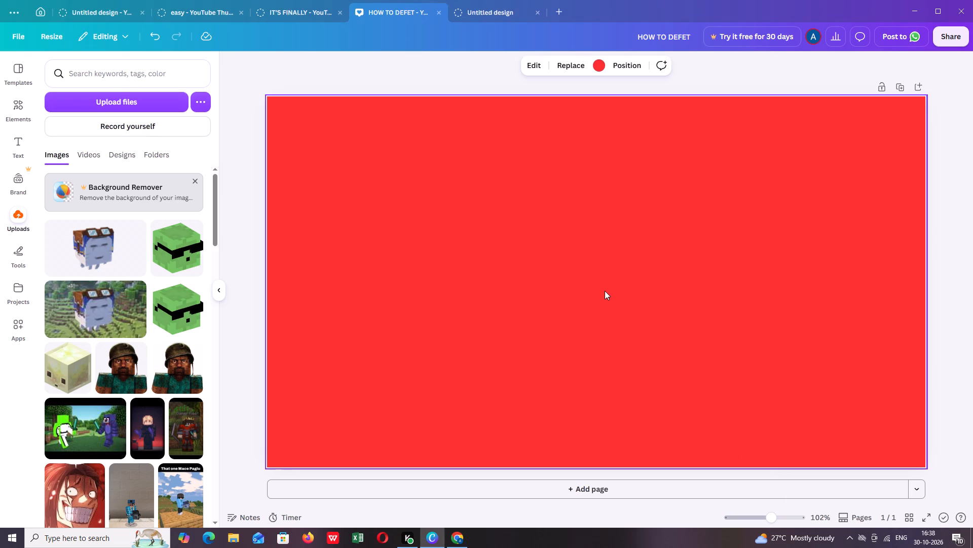
key("Delete")
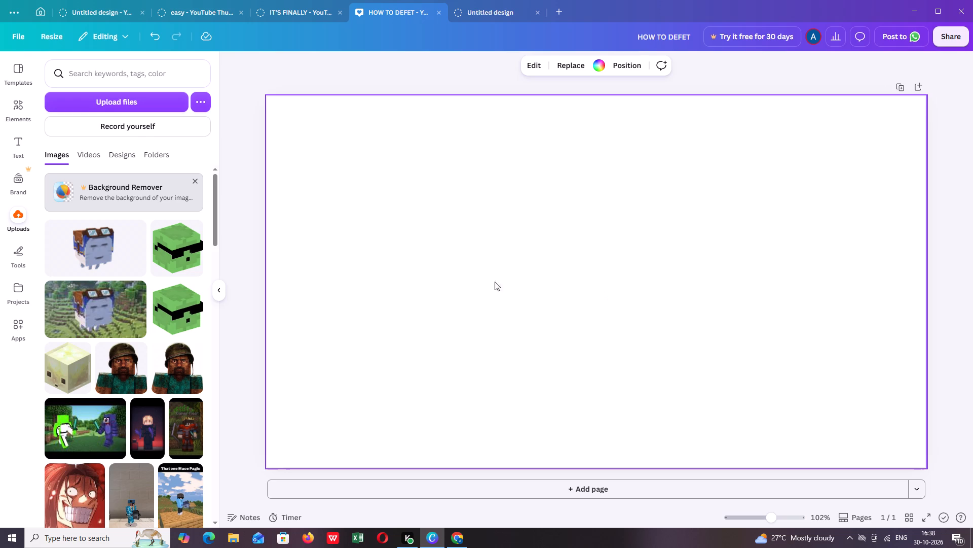
Upload the sdfgth auto parts store image from the Pictures folder to the design's uploads.
left_click(125, 95)
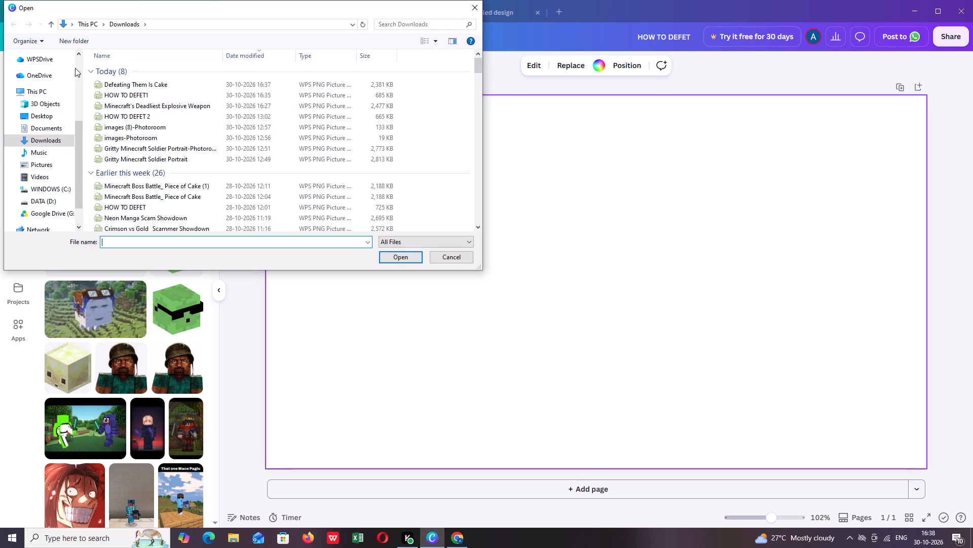
left_click(43, 164)
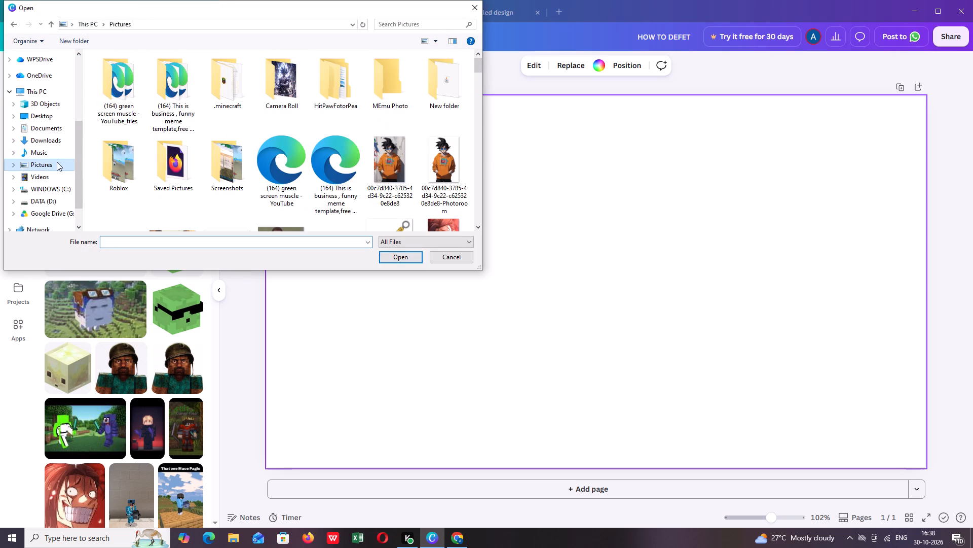
scroll(313, 160, "down", 1)
scroll(313, 160, "up", 1)
scroll(314, 160, "down", 3)
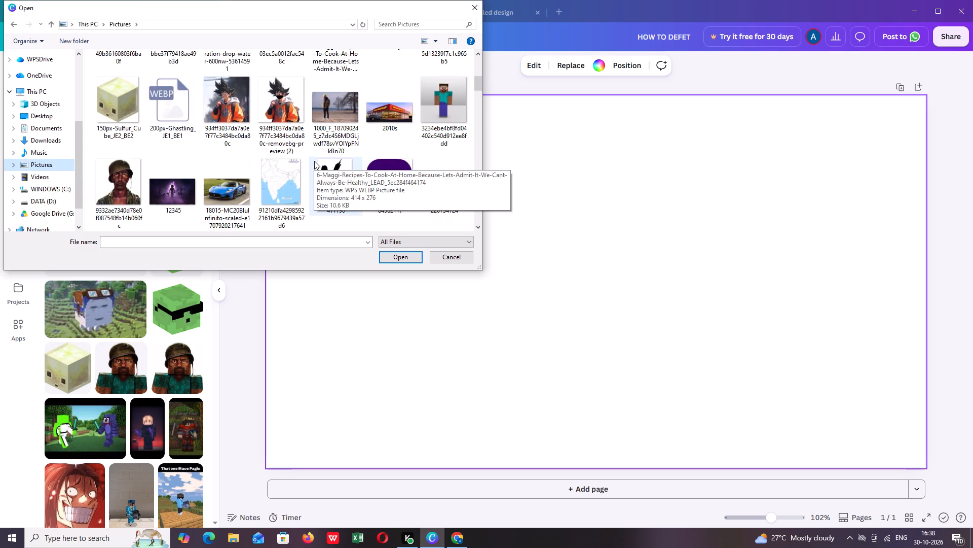
scroll(314, 161, "down", 6)
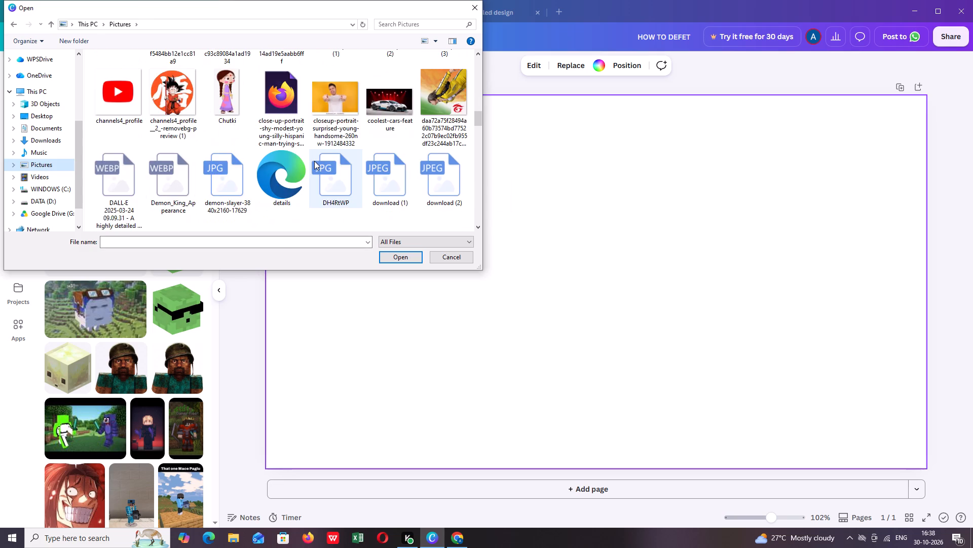
scroll(314, 161, "down", 3)
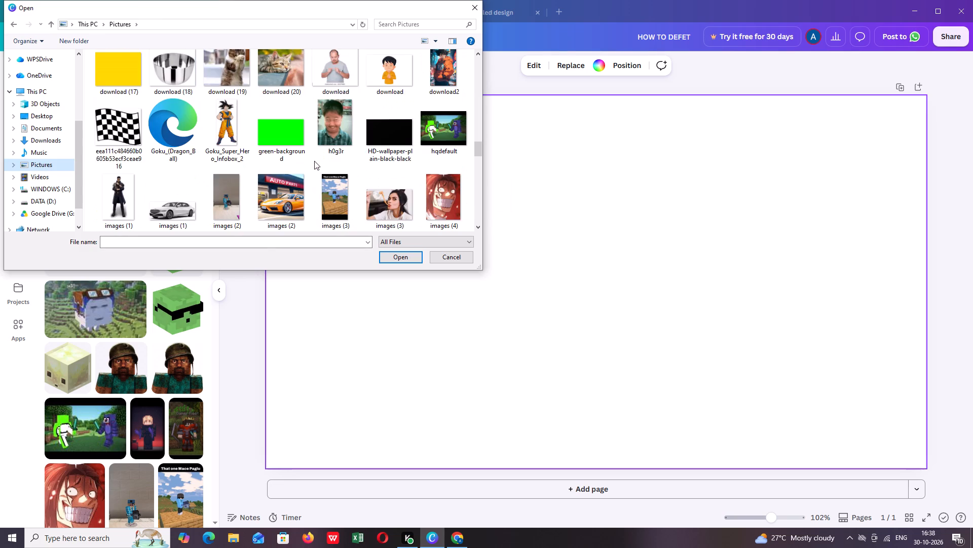
scroll(314, 161, "down", 1)
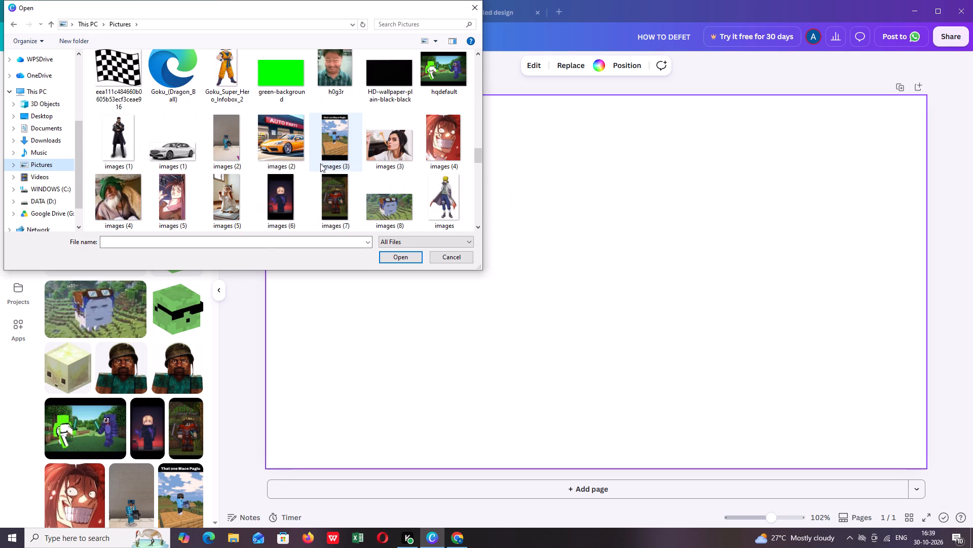
scroll(296, 209, "down", 2)
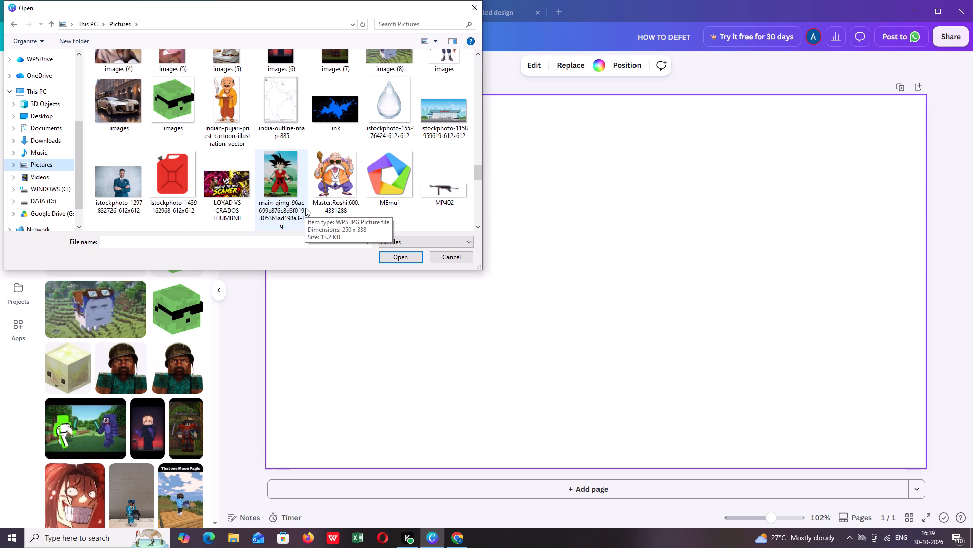
scroll(305, 208, "down", 2)
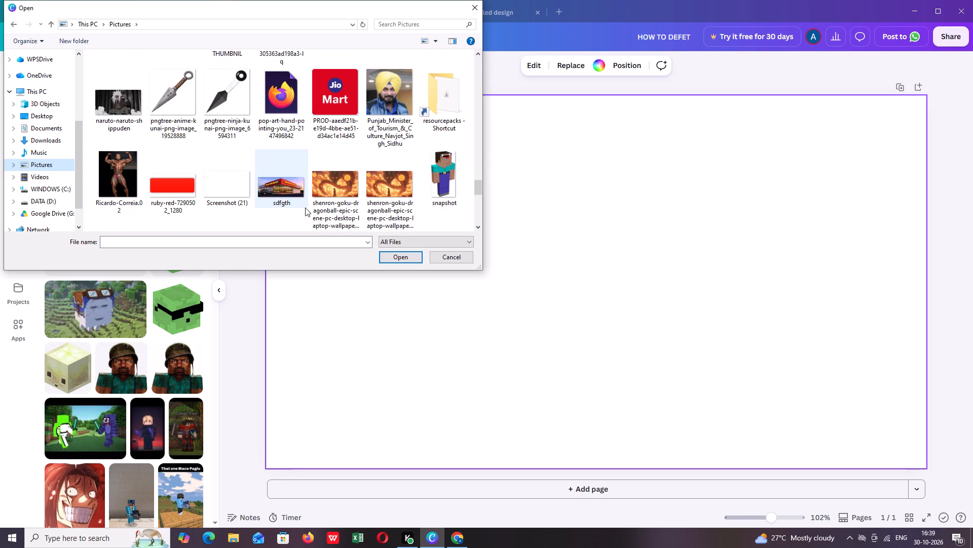
left_click(295, 177)
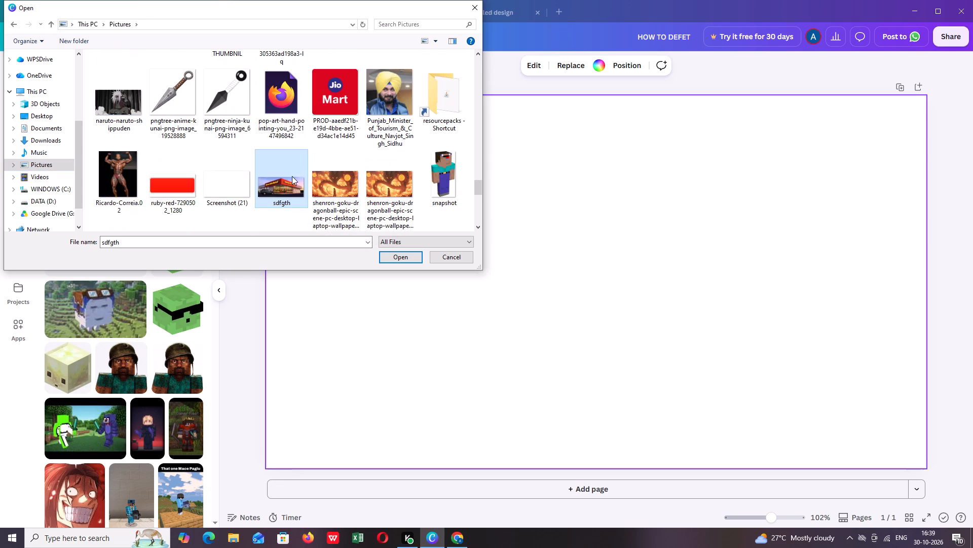
left_click(397, 256)
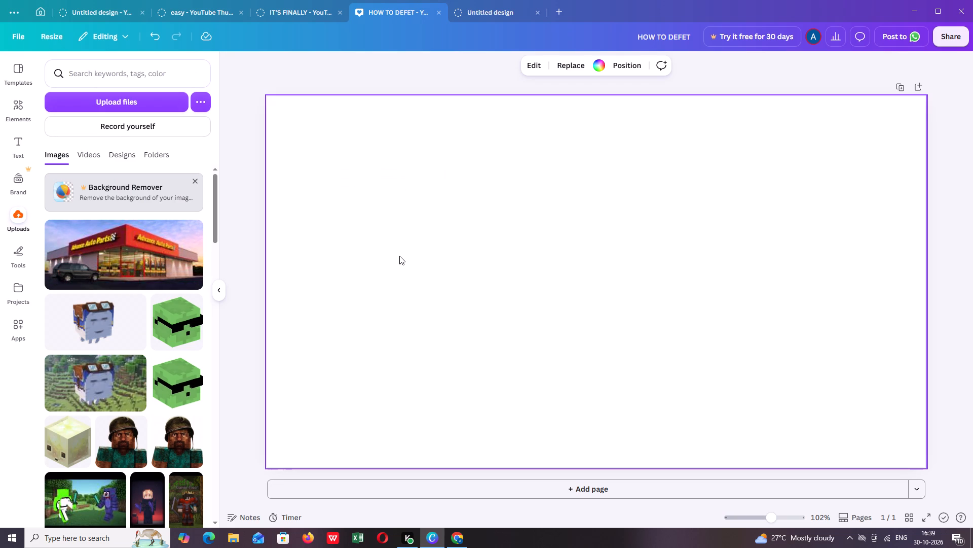
Place the uploaded Advance Auto Parts store picture on the blank page and enlarge it to the full page height of 720.
left_click(135, 260)
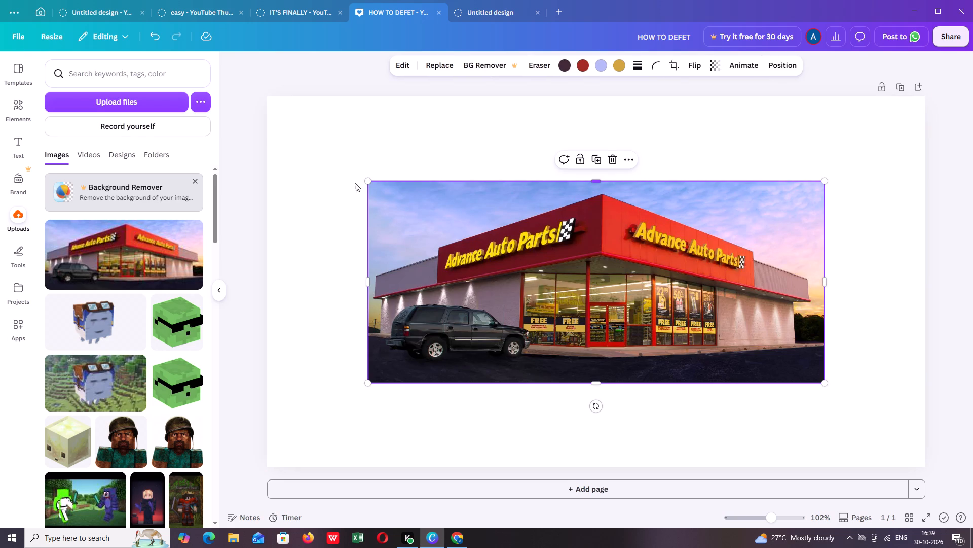
left_click_drag(368, 183, 320, 143)
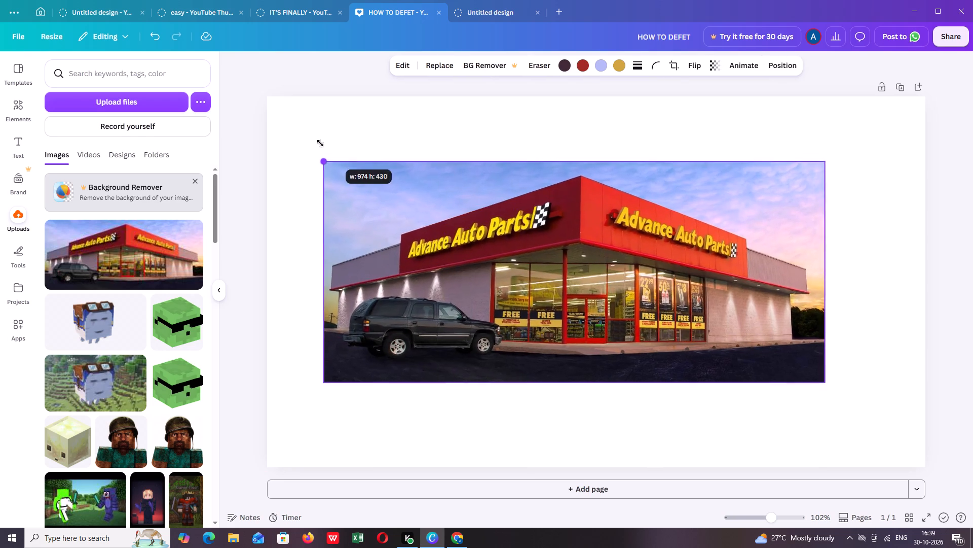
left_click_drag(320, 143, 278, 118)
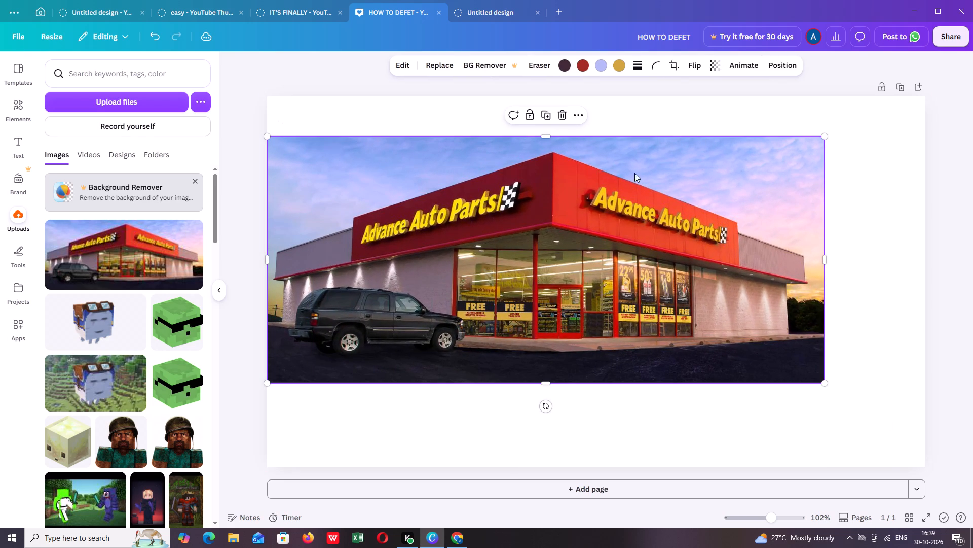
left_click_drag(543, 136, 546, 96)
left_click_drag(531, 156, 572, 157)
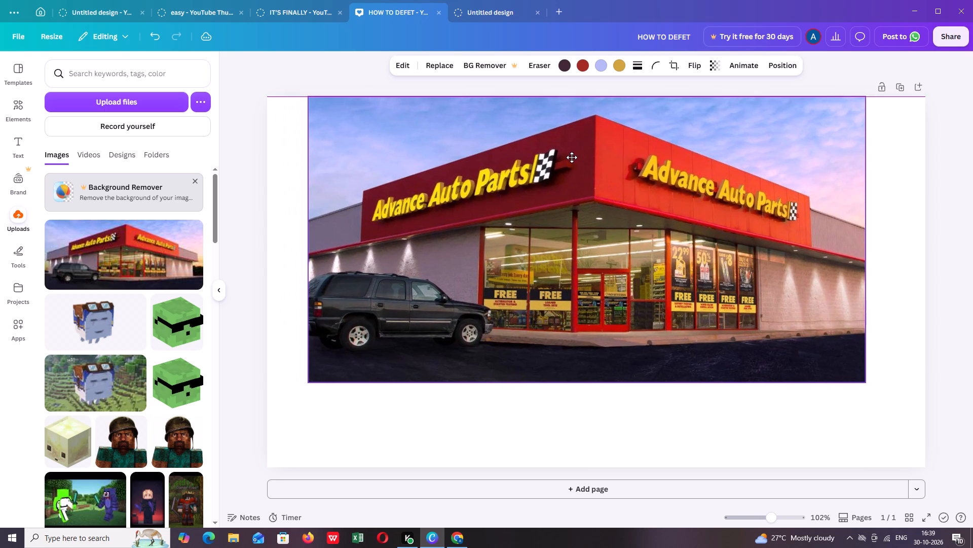
left_click_drag(572, 157, 572, 158)
left_click_drag(595, 383, 608, 469)
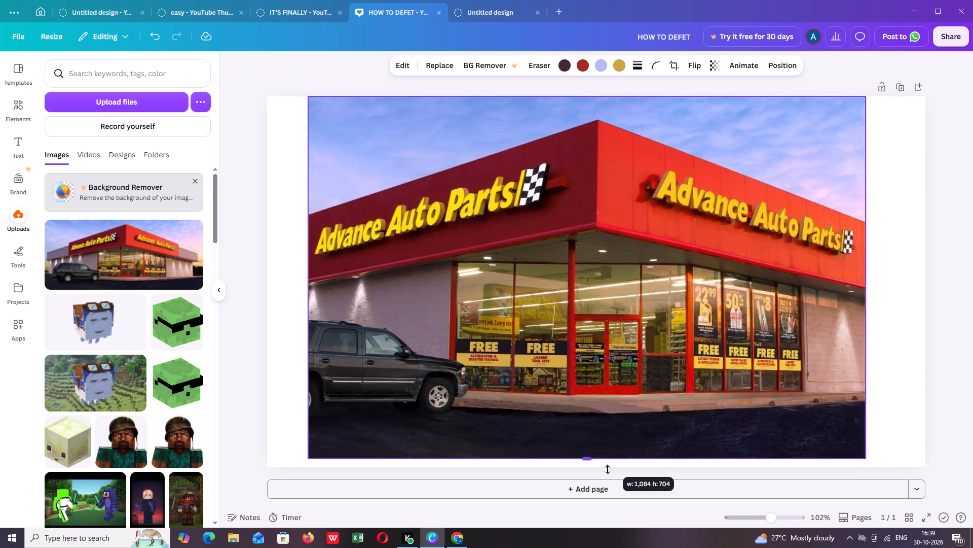
left_click_drag(608, 469, 609, 465)
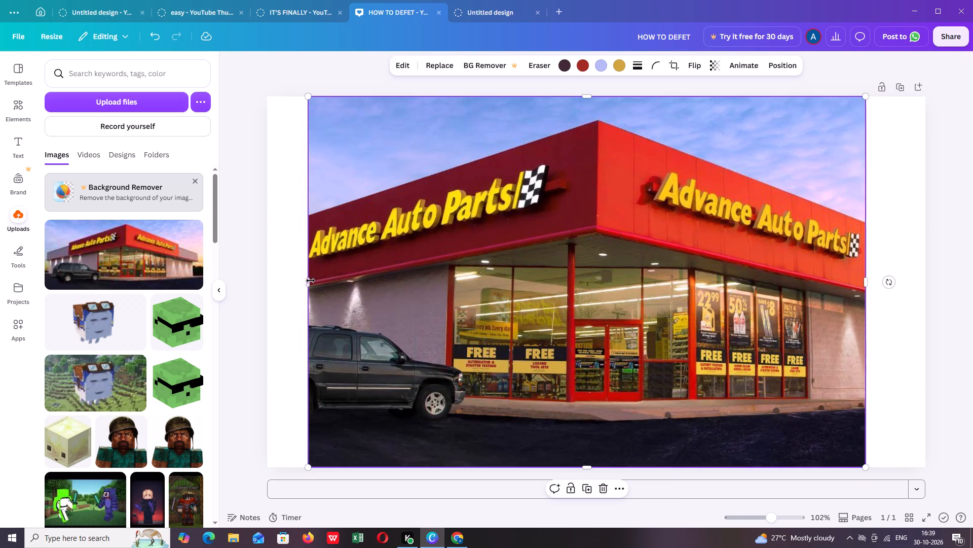
Widen and shift the store picture until it spans the page from its left edge to its right edge.
left_click_drag(311, 280, 269, 280)
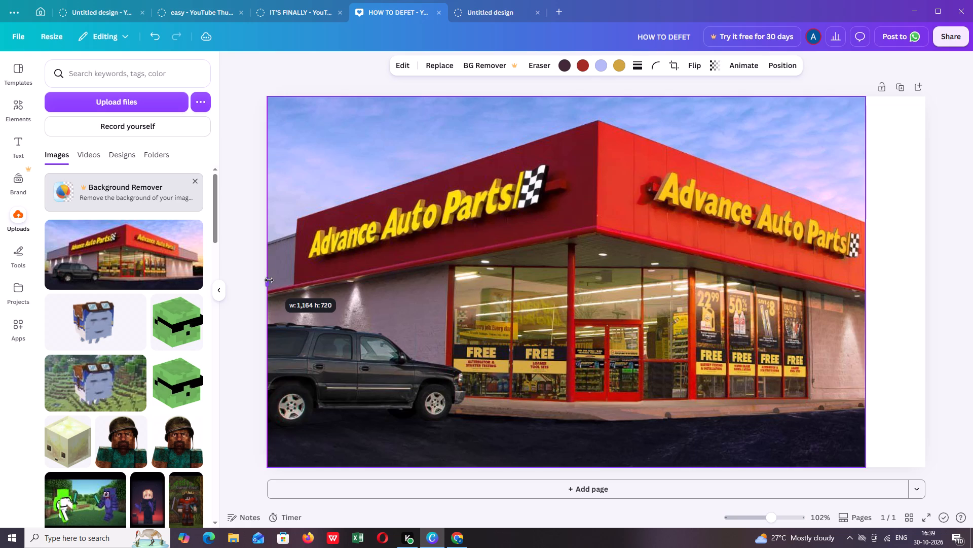
left_click_drag(269, 280, 269, 281)
left_click_drag(752, 248, 772, 248)
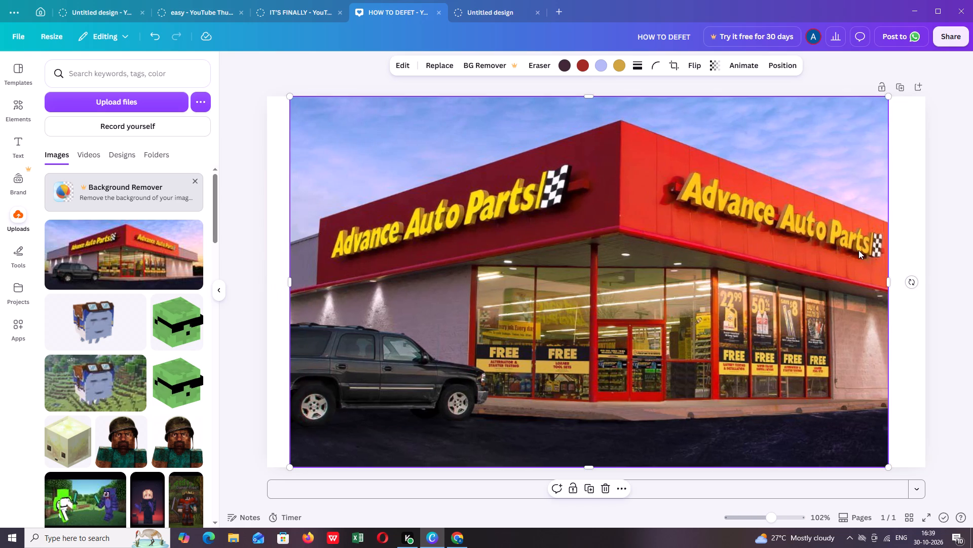
left_click_drag(889, 283, 928, 286)
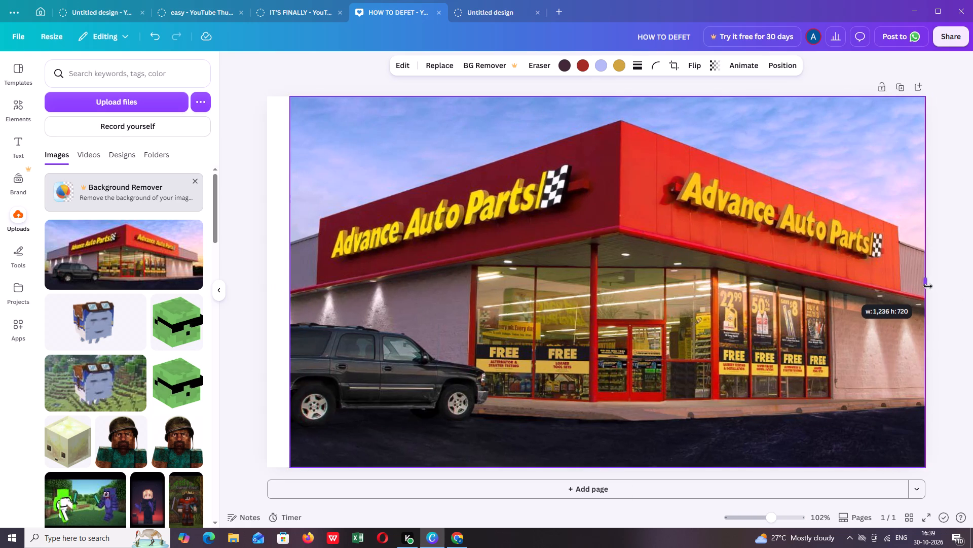
left_click_drag(928, 286, 927, 286)
left_click_drag(523, 289, 516, 290)
left_click_drag(918, 283, 927, 284)
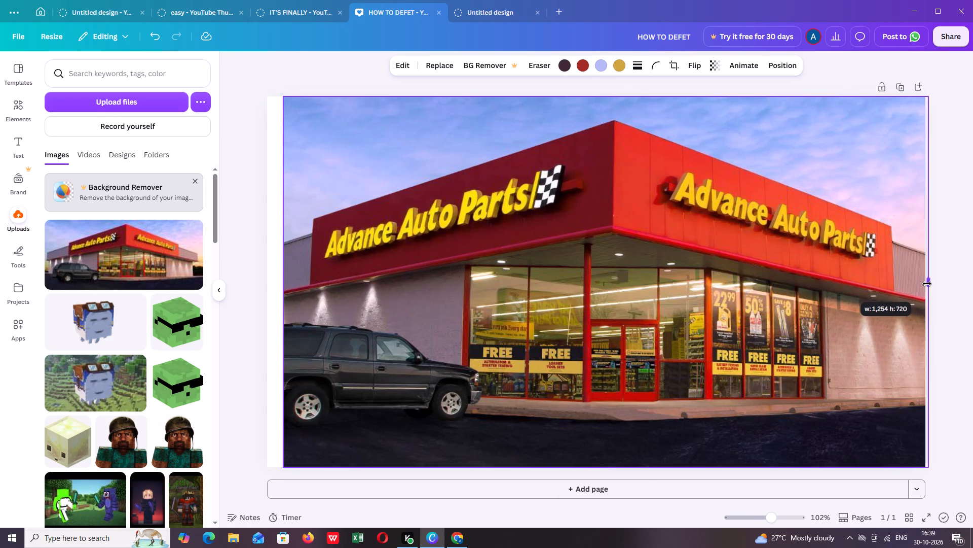
left_click_drag(927, 284, 926, 284)
left_click_drag(407, 293, 391, 294)
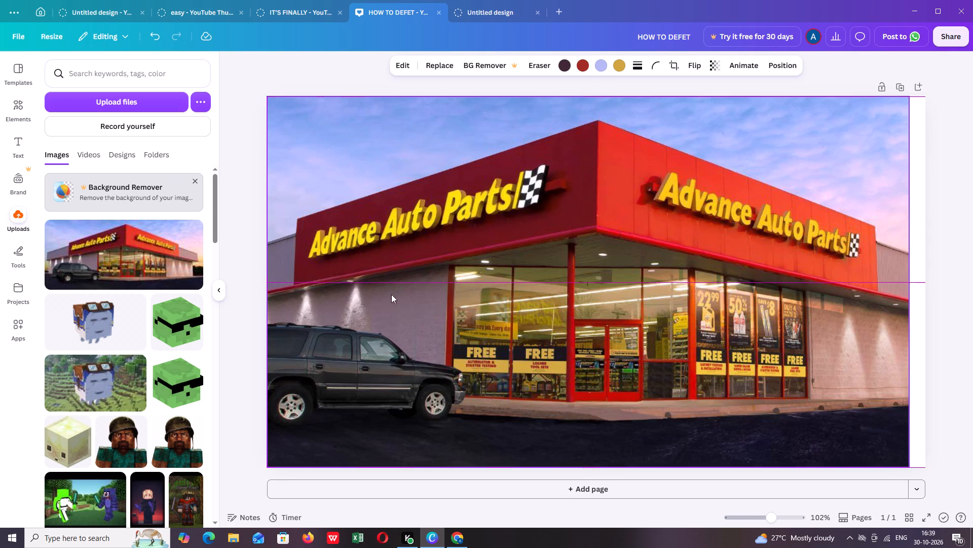
left_click_drag(909, 279, 934, 279)
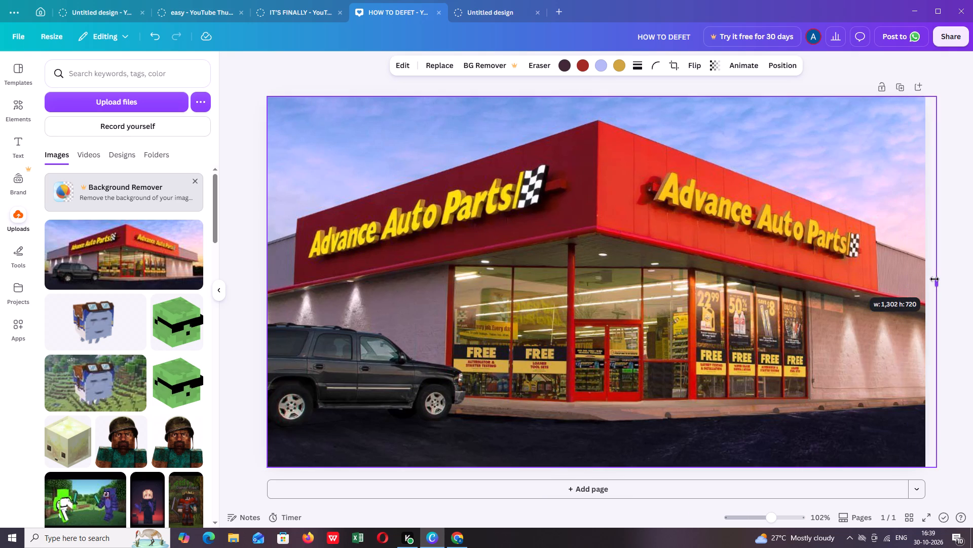
left_click_drag(934, 279, 927, 279)
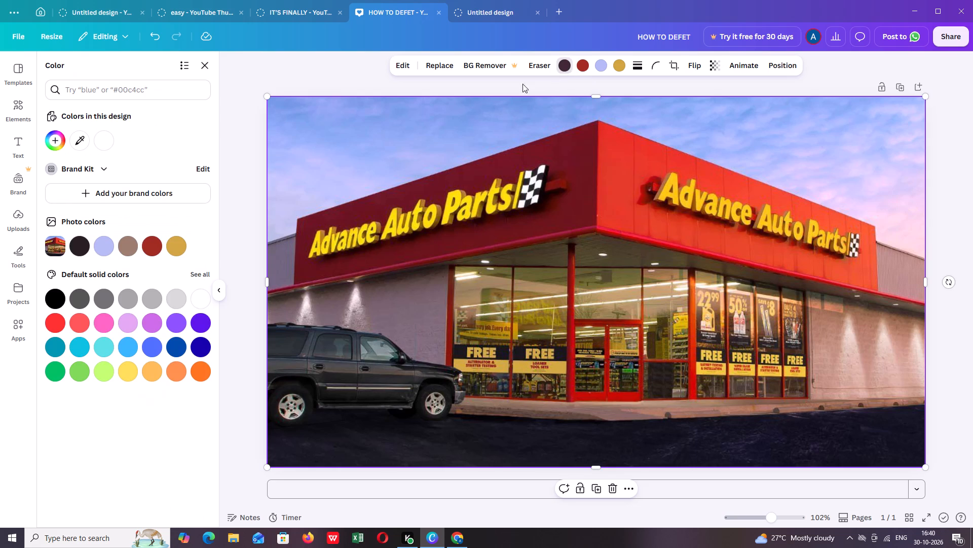
Recolor the store picture's dark purple tone with the near-black photo color.
left_click(77, 245)
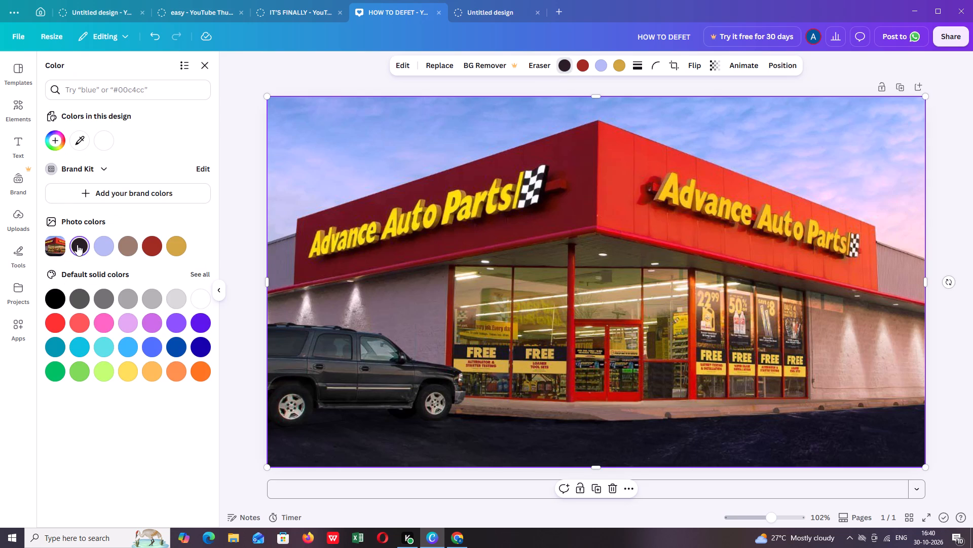